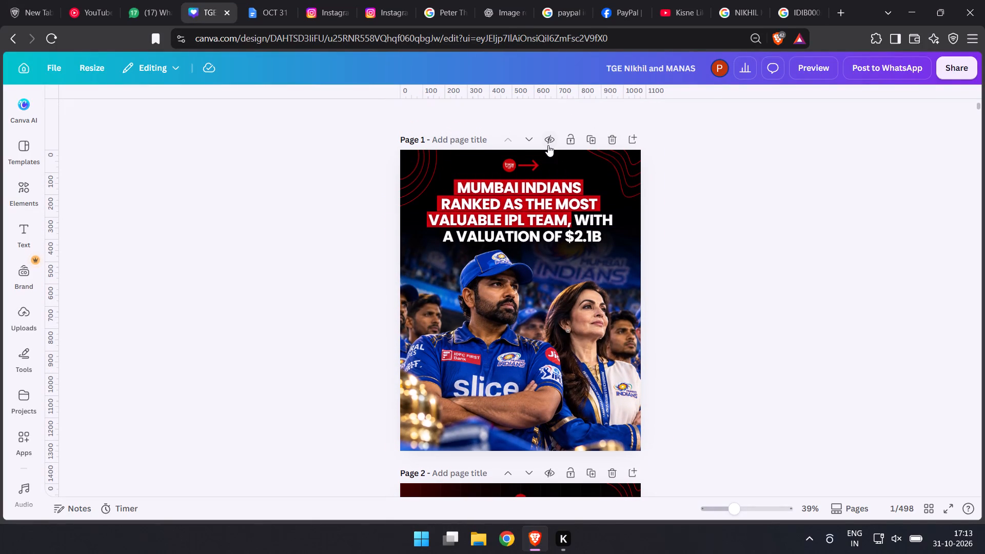
Duplicate page 1, the Mumbai Indians most valuable IPL team post, and look over the original and the copy.
{"action": "left_click", "coordinate": [596, 137]}
{"action": "scroll", "coordinate": [434, 386], "scroll_direction": "up", "scroll_amount": 4}
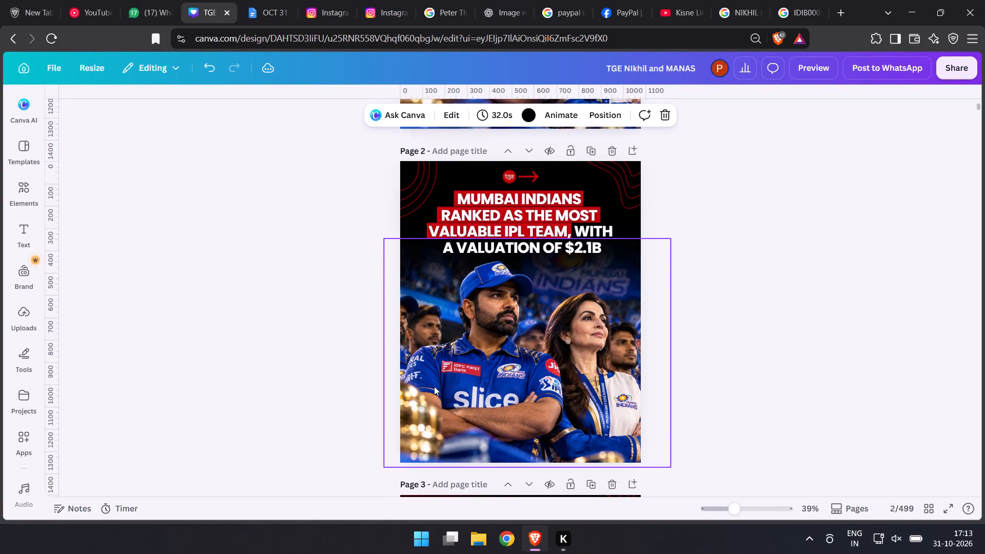
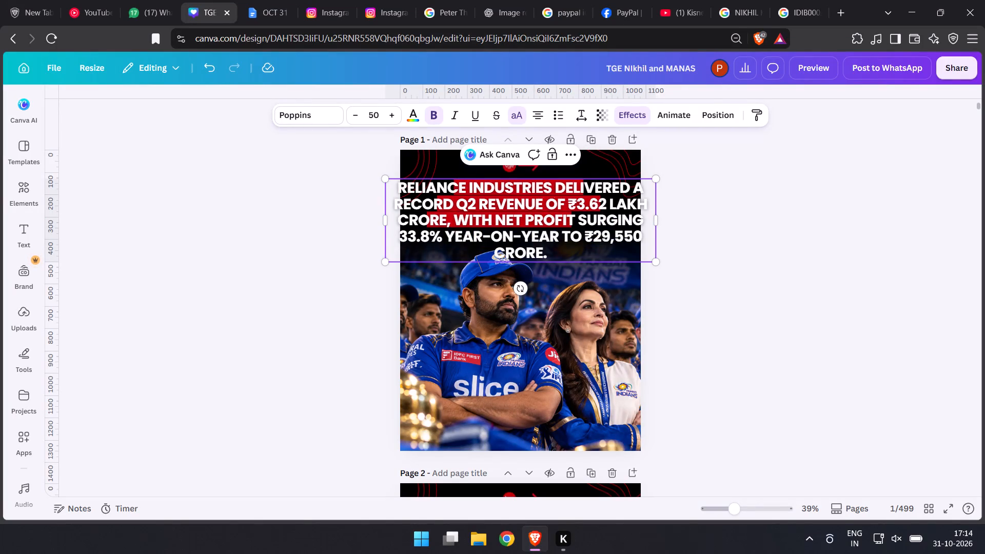
Break page 1's Reliance Industries headline into new lines after "INDUSTRIES", "RECORD Q2", "LAKH CRORE," and "YEAR-ON-YEAR TO".
{"action": "key", "text": "Return"}
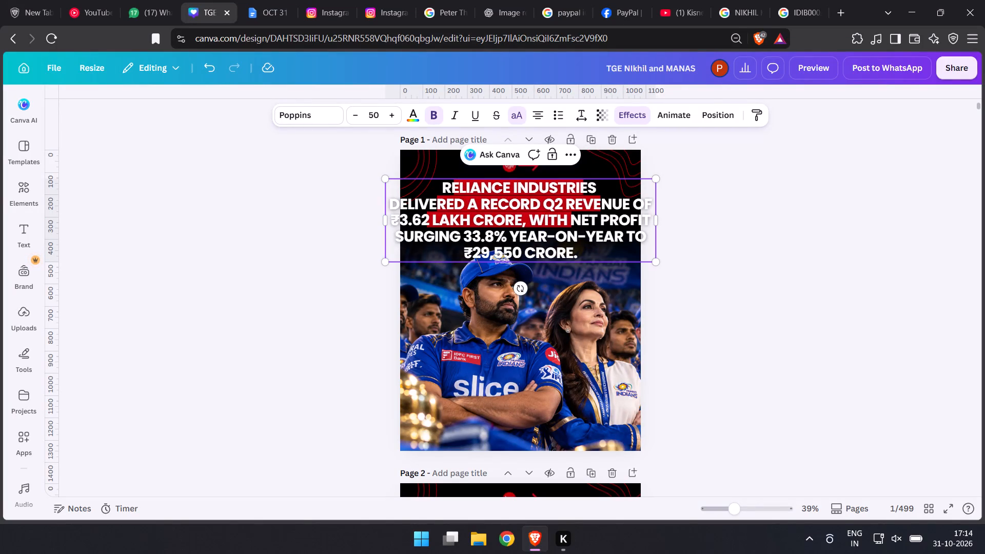
{"action": "left_click", "coordinate": [565, 201]}
{"action": "key", "text": "Return"}
{"action": "left_click", "coordinate": [616, 221]}
{"action": "key", "text": "Return"}
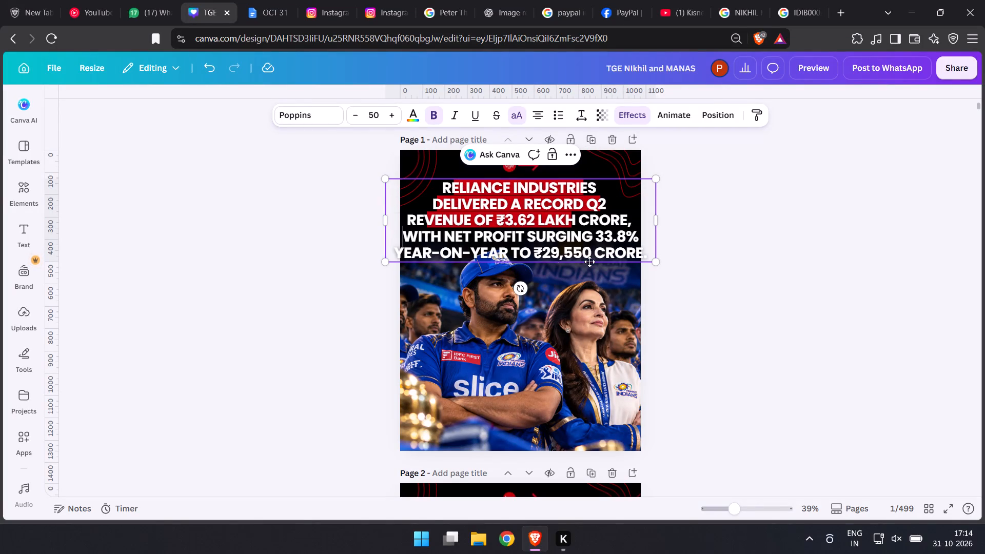
{"action": "left_click", "coordinate": [536, 252]}
{"action": "key", "text": "Return"}
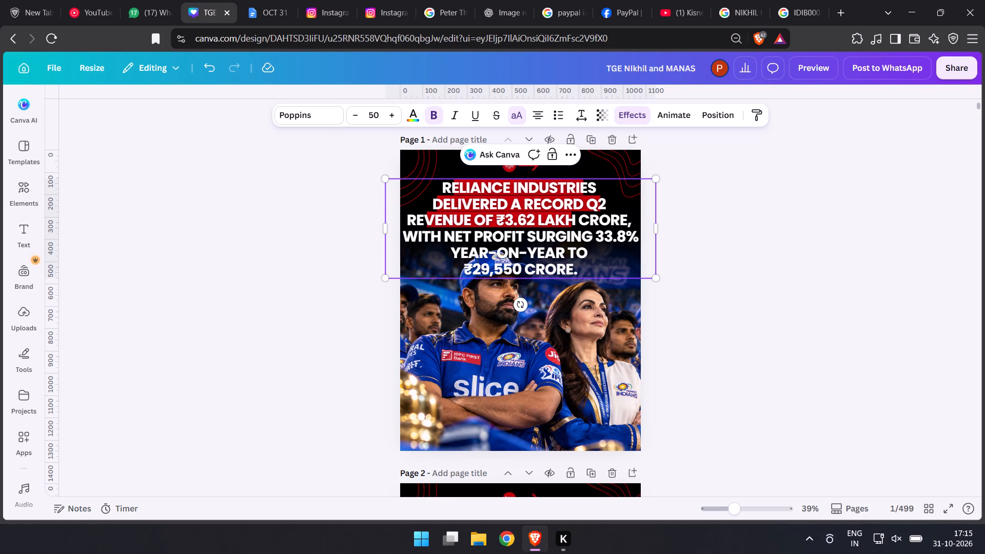
Break the page 1 headline before "33.8%" so it starts the line "33.8% year-on-year to".
{"action": "left_click", "coordinate": [597, 231]}
{"action": "key", "text": "Return"}
{"action": "left_click", "coordinate": [284, 278]}
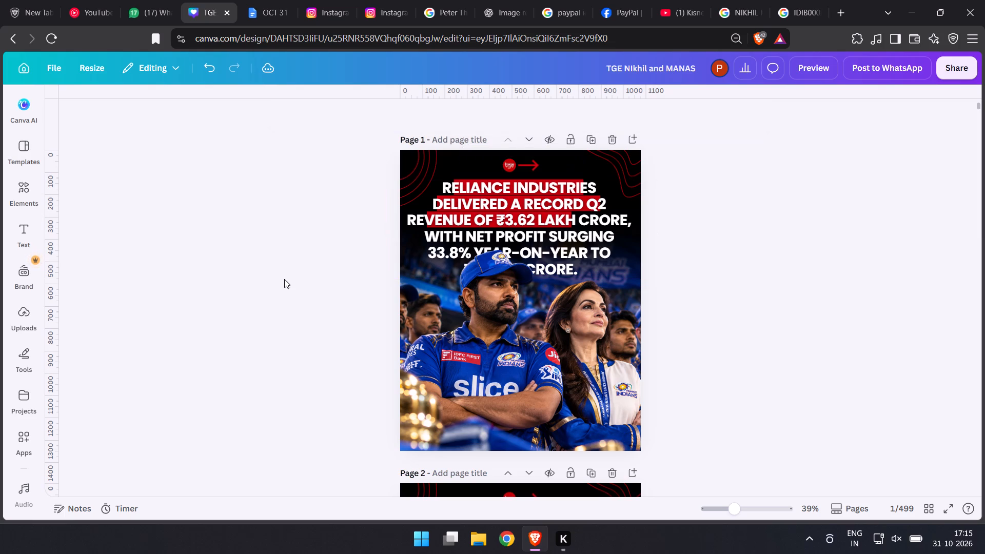
Move the foreground cutout and the team photo behind it off page 1, leaving the headline on the black background.
{"action": "left_click_drag", "start_coordinate": [516, 361], "coordinate": [156, 474]}
{"action": "left_click_drag", "start_coordinate": [567, 375], "coordinate": [336, 445]}
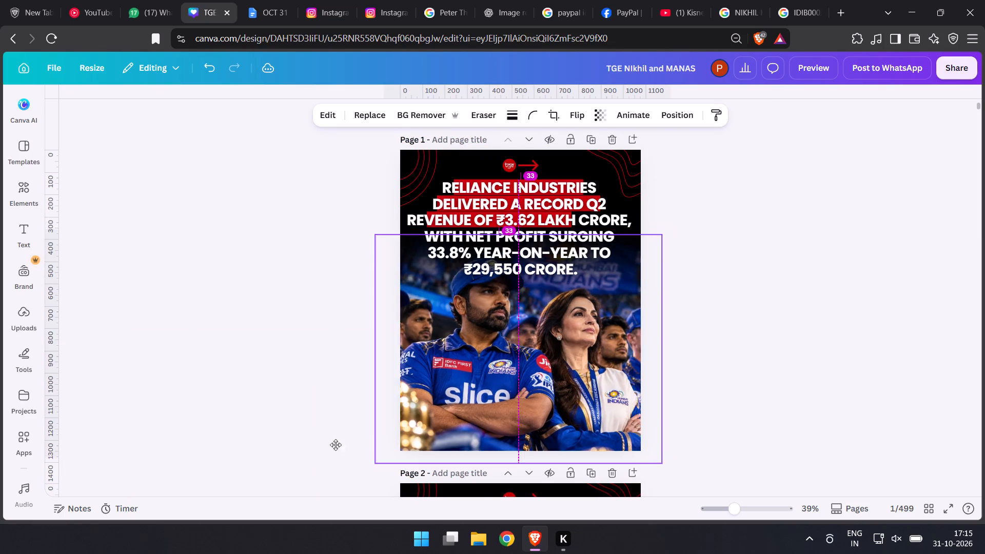
{"action": "left_click_drag", "start_coordinate": [336, 445], "coordinate": [167, 474]}
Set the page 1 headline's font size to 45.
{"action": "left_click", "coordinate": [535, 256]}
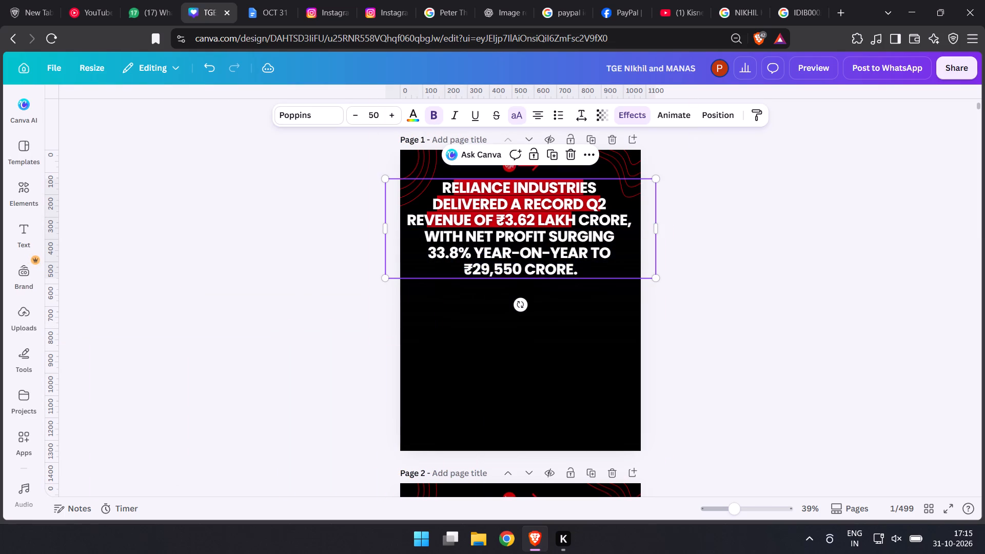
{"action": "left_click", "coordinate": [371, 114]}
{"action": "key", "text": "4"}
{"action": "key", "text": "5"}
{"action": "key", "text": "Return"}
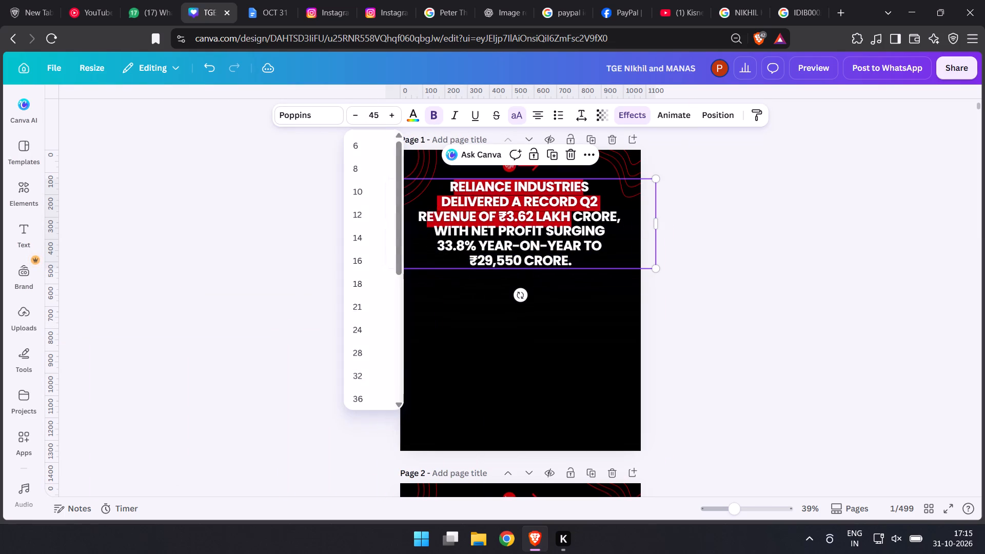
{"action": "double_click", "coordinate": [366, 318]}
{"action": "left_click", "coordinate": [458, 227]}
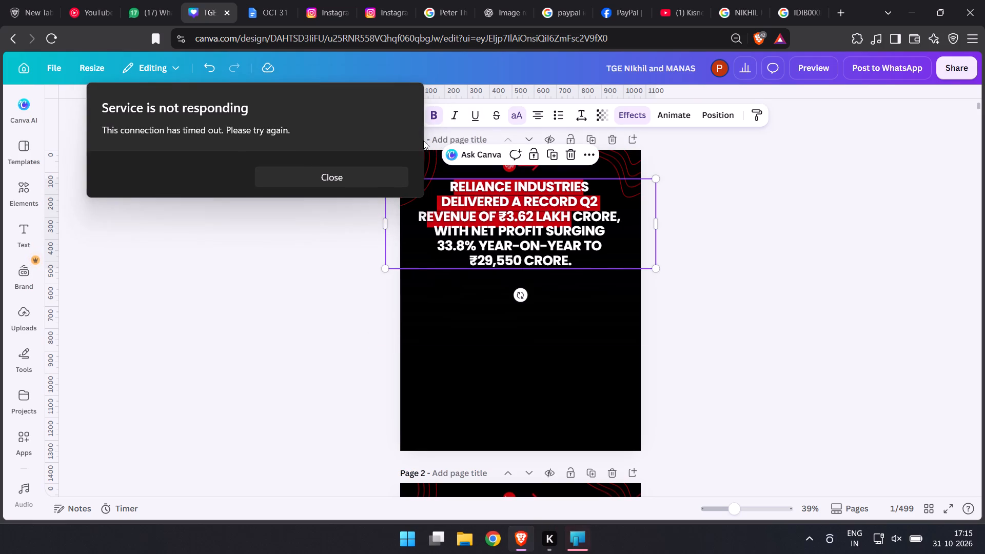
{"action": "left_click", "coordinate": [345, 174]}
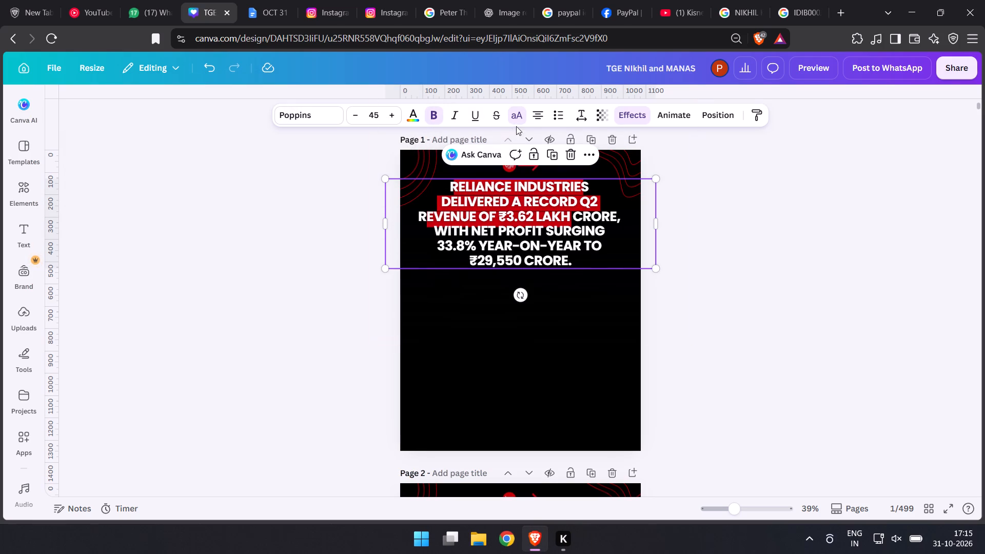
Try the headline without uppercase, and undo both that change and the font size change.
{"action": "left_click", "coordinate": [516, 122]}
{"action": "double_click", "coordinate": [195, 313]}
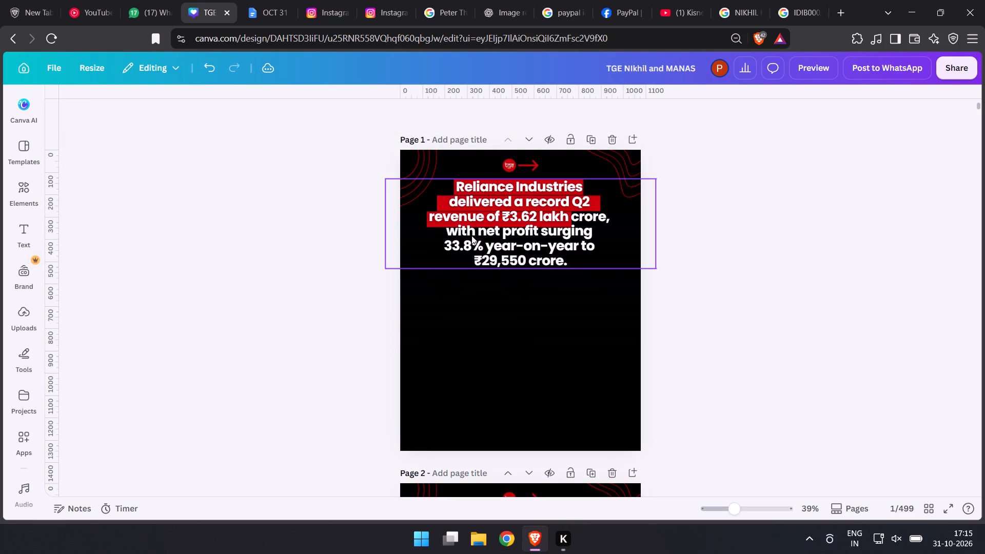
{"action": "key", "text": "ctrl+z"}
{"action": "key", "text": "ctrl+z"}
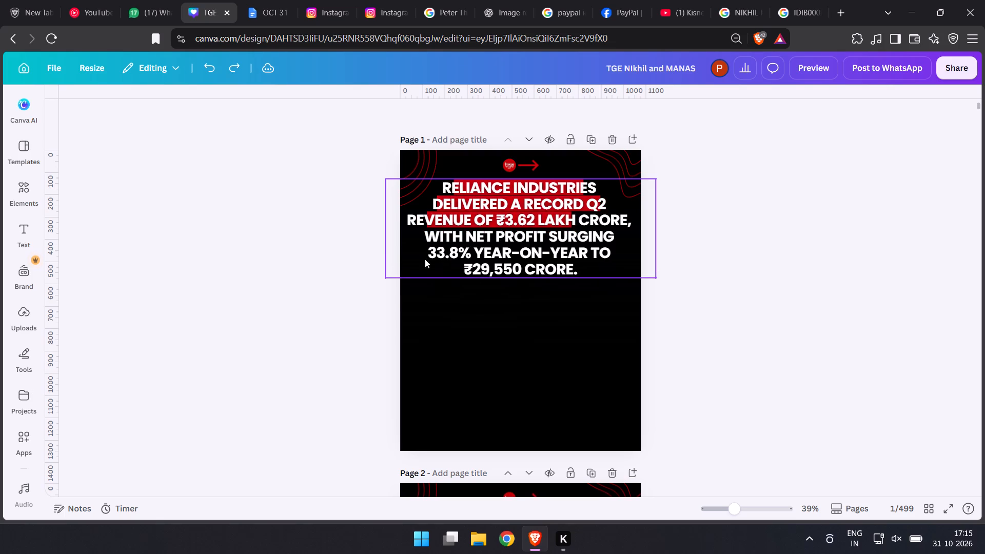
Turn off uppercase for the page 1 headline.
{"action": "left_click", "coordinate": [510, 224]}
{"action": "left_click", "coordinate": [518, 114]}
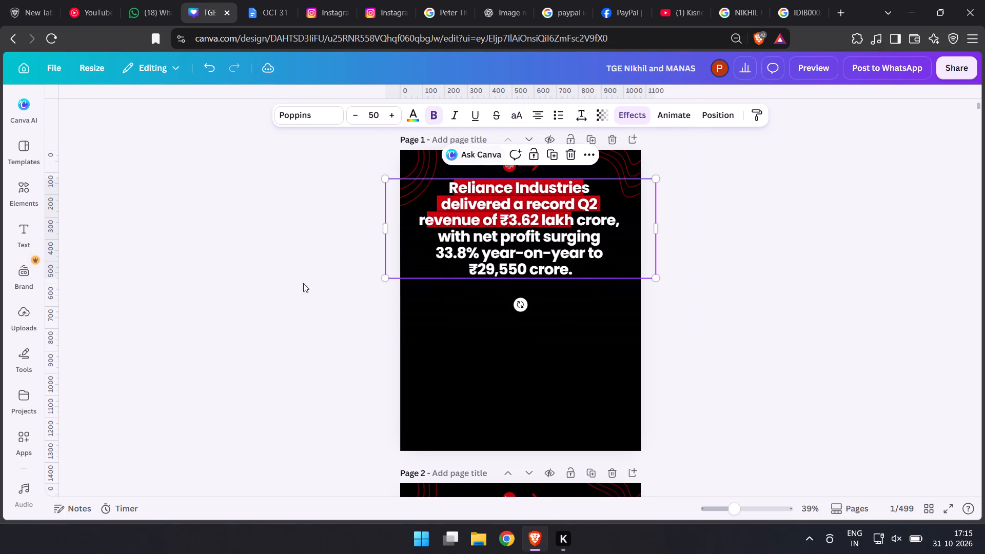
{"action": "double_click", "coordinate": [194, 304]}
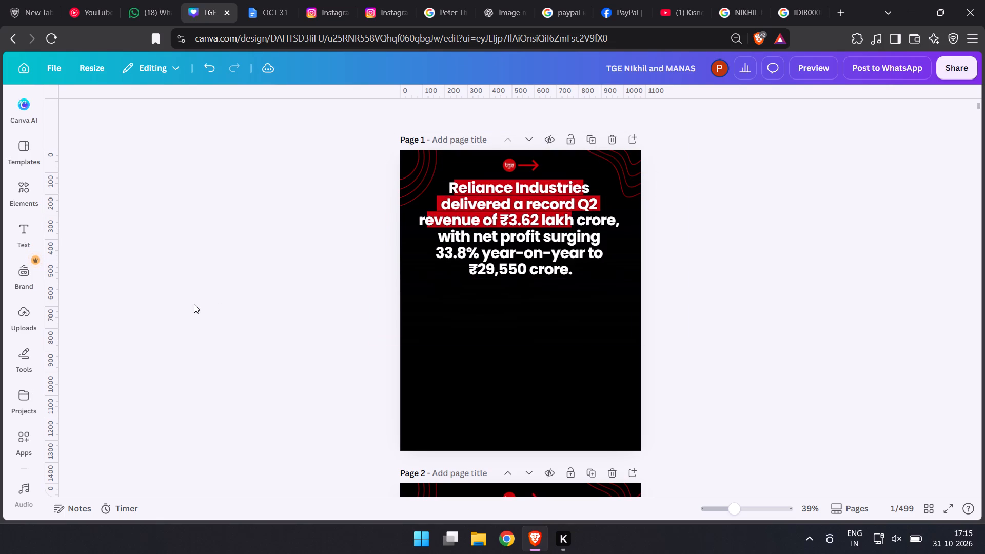
{"action": "left_click", "coordinate": [582, 201]}
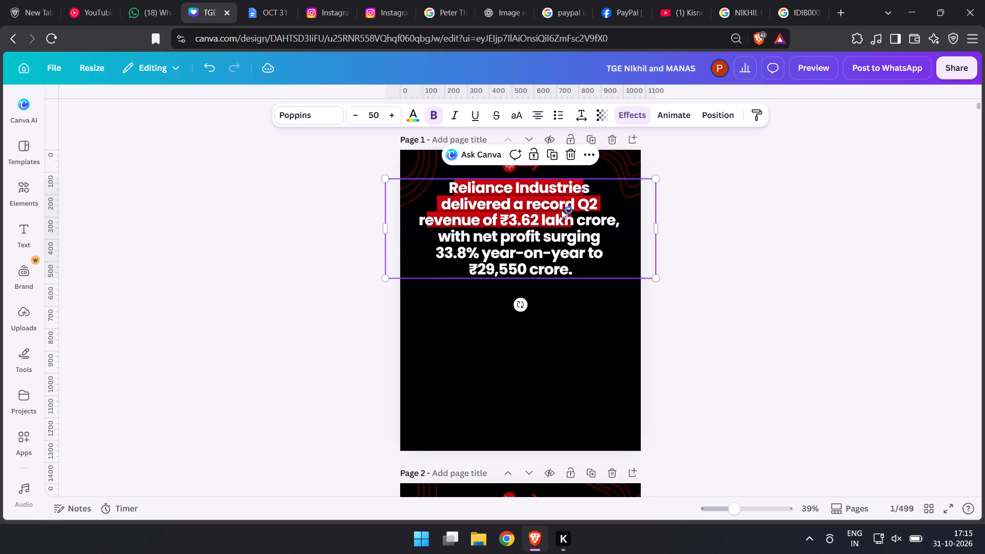
{"action": "left_click", "coordinate": [347, 275]}
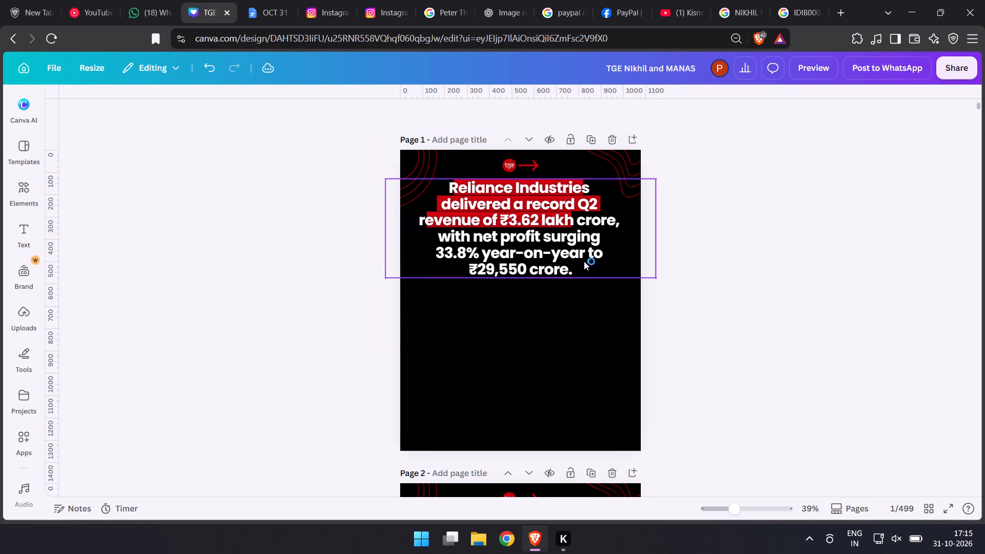
Move "to" down in the headline so the last line reads "to ₹29,550 crore.".
{"action": "double_click", "coordinate": [585, 251]}
{"action": "key", "text": "Return"}
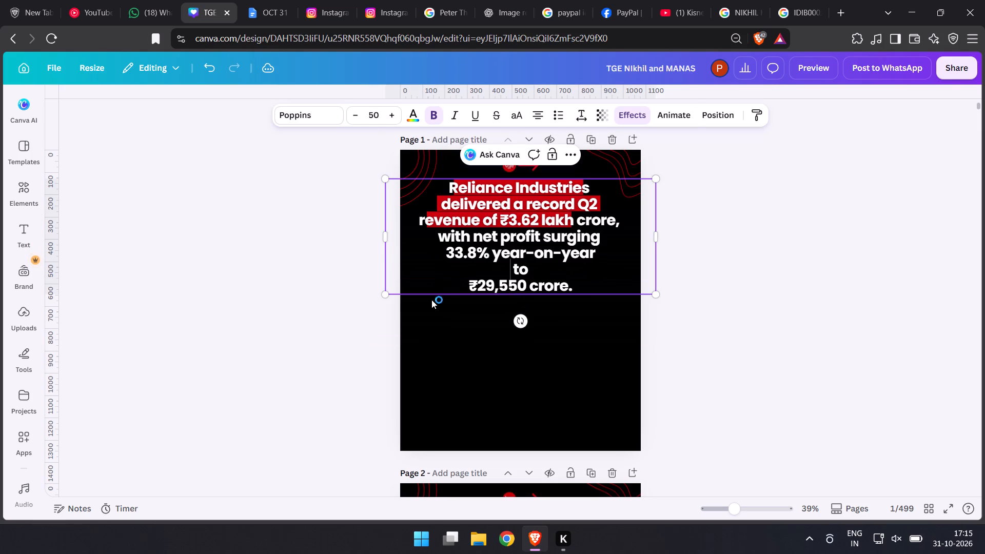
{"action": "left_click", "coordinate": [465, 282]}
{"action": "key", "text": "BackSpace"}
{"action": "left_click", "coordinate": [284, 300]}
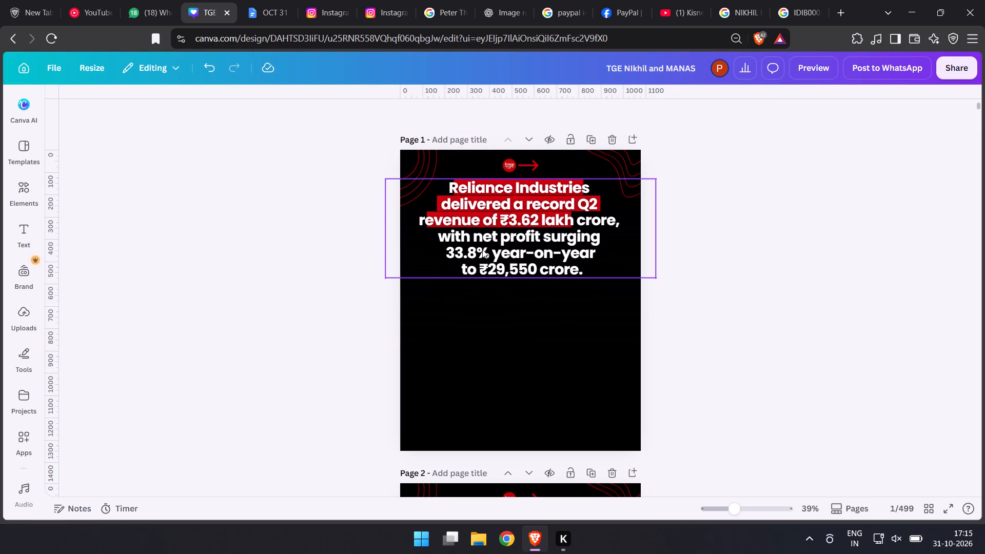
{"action": "left_click", "coordinate": [270, 284]}
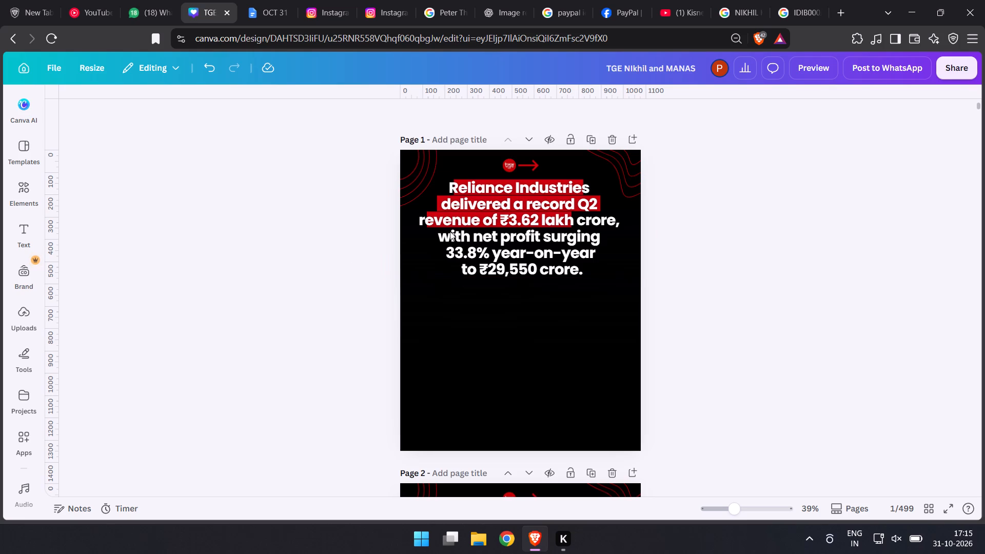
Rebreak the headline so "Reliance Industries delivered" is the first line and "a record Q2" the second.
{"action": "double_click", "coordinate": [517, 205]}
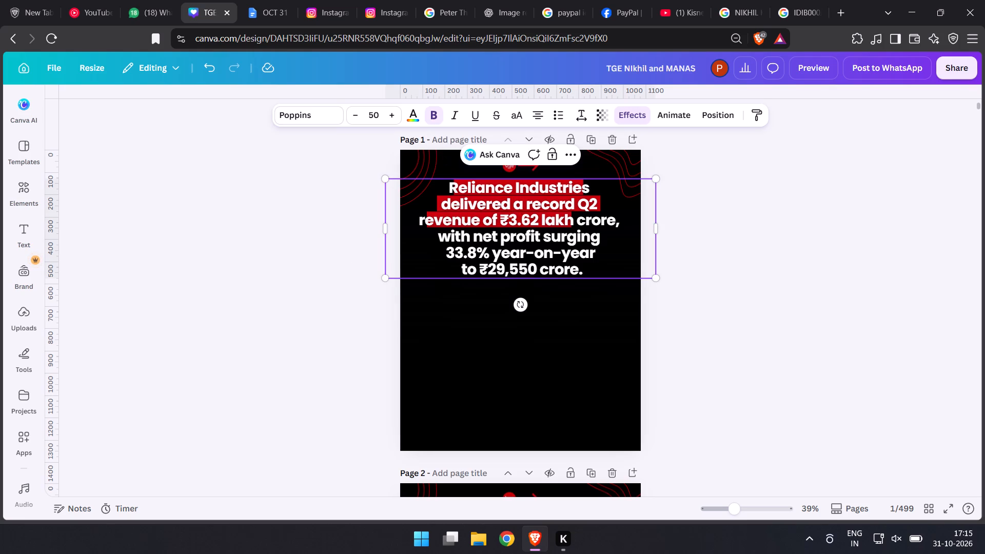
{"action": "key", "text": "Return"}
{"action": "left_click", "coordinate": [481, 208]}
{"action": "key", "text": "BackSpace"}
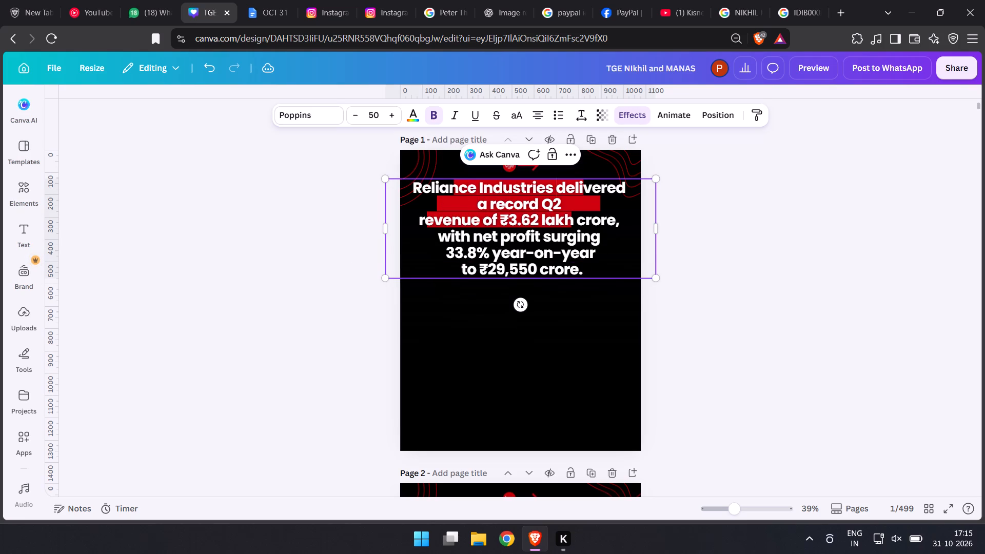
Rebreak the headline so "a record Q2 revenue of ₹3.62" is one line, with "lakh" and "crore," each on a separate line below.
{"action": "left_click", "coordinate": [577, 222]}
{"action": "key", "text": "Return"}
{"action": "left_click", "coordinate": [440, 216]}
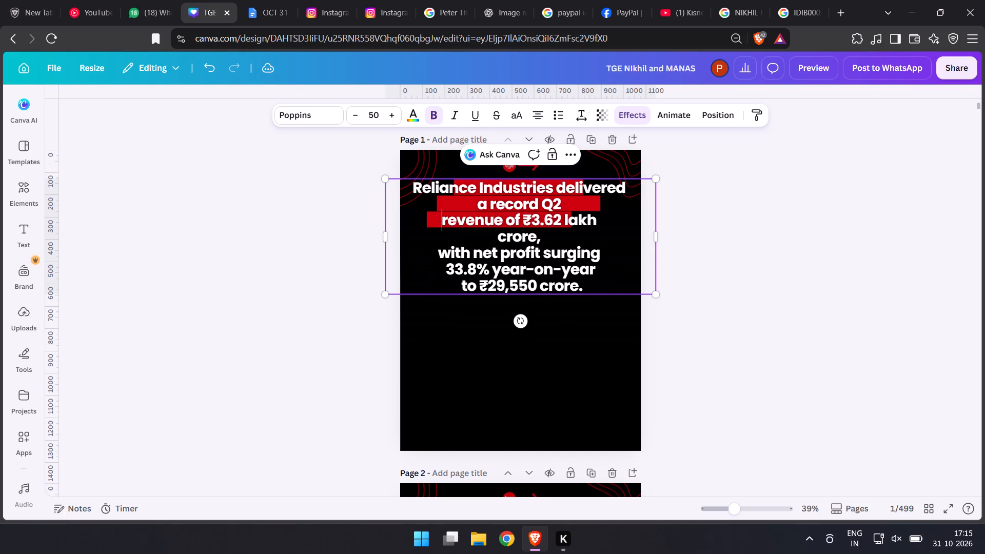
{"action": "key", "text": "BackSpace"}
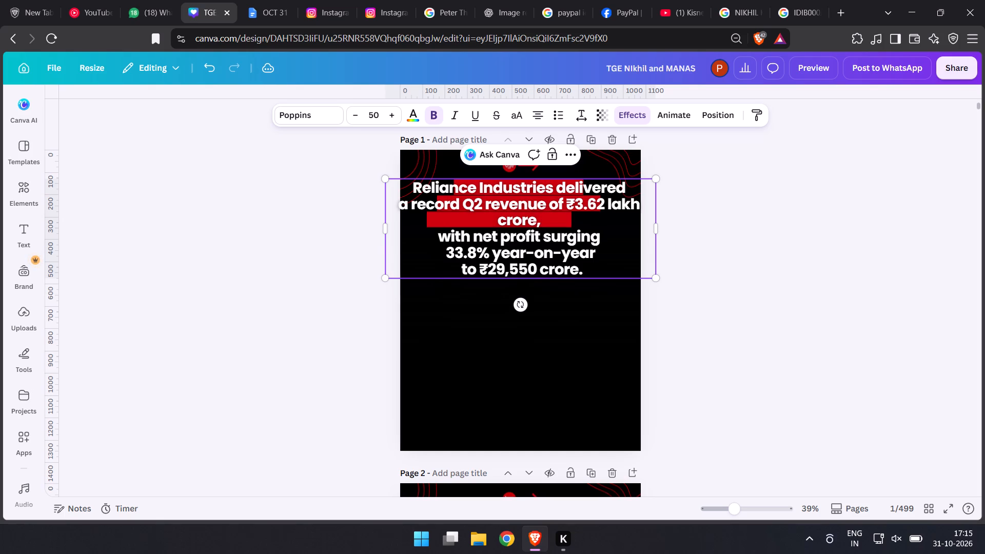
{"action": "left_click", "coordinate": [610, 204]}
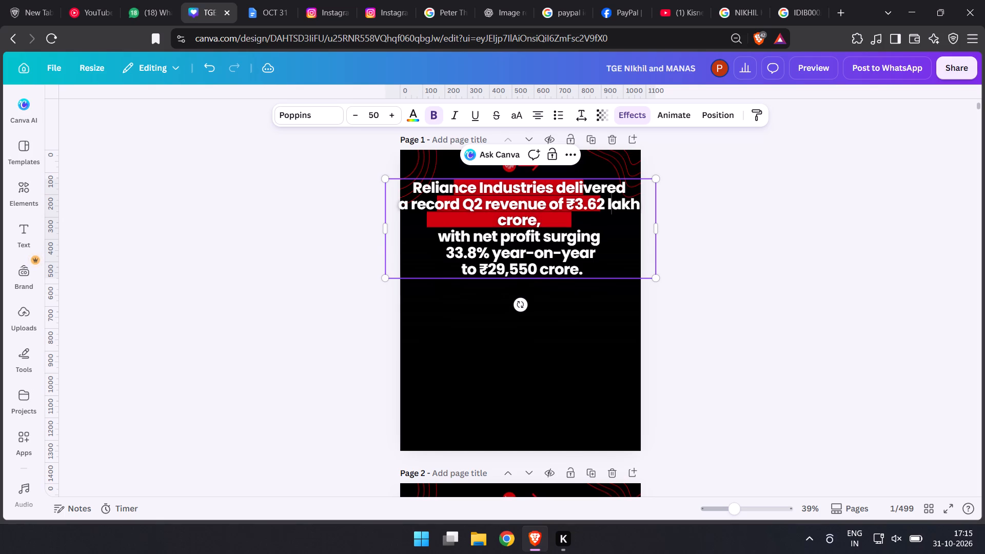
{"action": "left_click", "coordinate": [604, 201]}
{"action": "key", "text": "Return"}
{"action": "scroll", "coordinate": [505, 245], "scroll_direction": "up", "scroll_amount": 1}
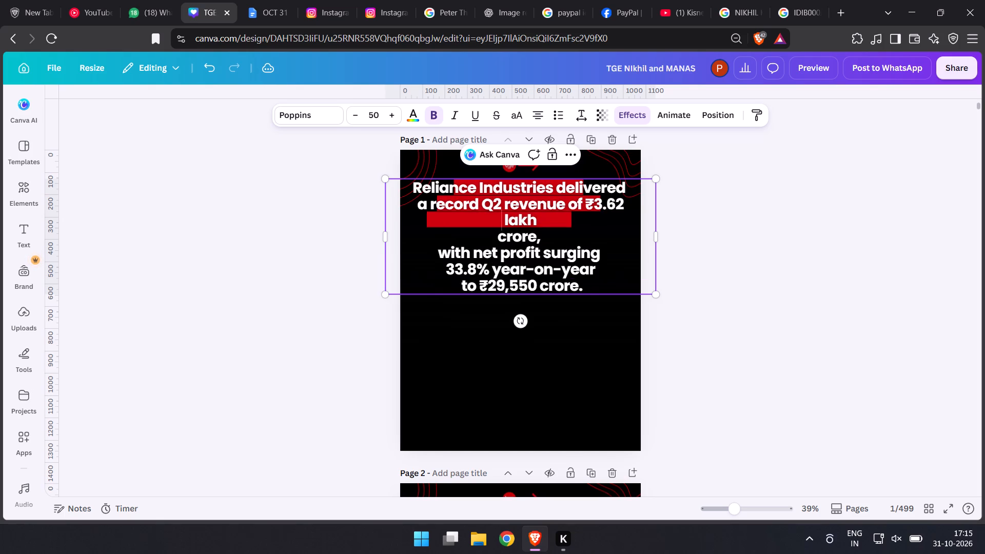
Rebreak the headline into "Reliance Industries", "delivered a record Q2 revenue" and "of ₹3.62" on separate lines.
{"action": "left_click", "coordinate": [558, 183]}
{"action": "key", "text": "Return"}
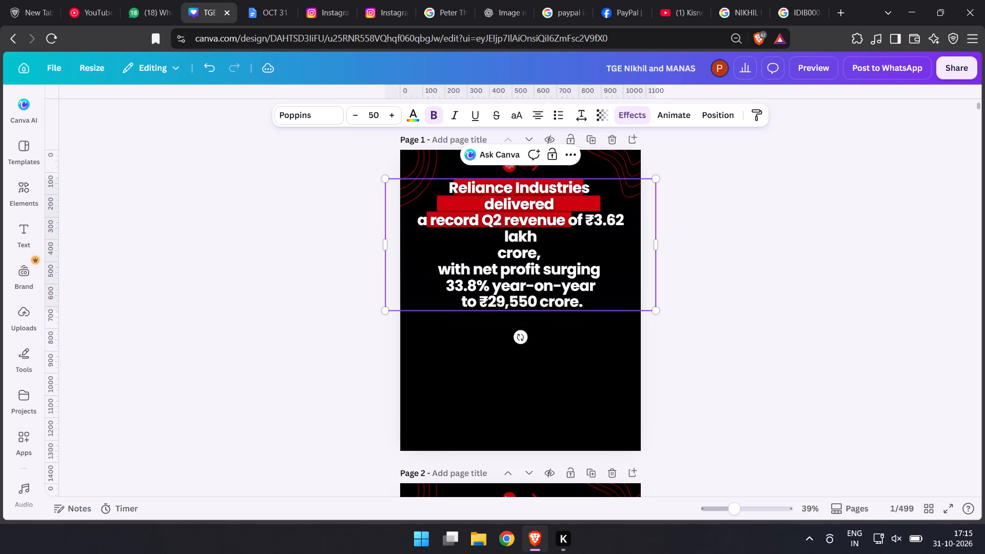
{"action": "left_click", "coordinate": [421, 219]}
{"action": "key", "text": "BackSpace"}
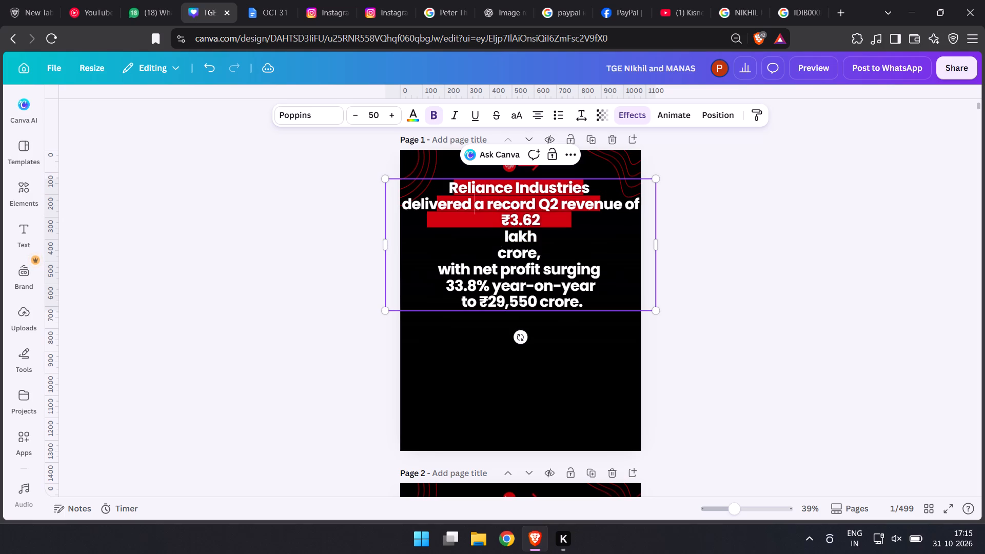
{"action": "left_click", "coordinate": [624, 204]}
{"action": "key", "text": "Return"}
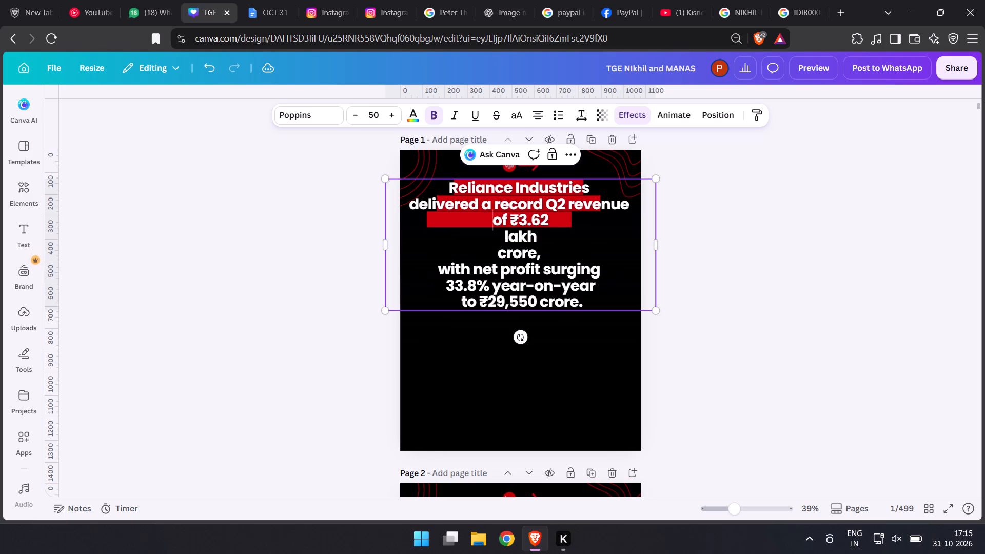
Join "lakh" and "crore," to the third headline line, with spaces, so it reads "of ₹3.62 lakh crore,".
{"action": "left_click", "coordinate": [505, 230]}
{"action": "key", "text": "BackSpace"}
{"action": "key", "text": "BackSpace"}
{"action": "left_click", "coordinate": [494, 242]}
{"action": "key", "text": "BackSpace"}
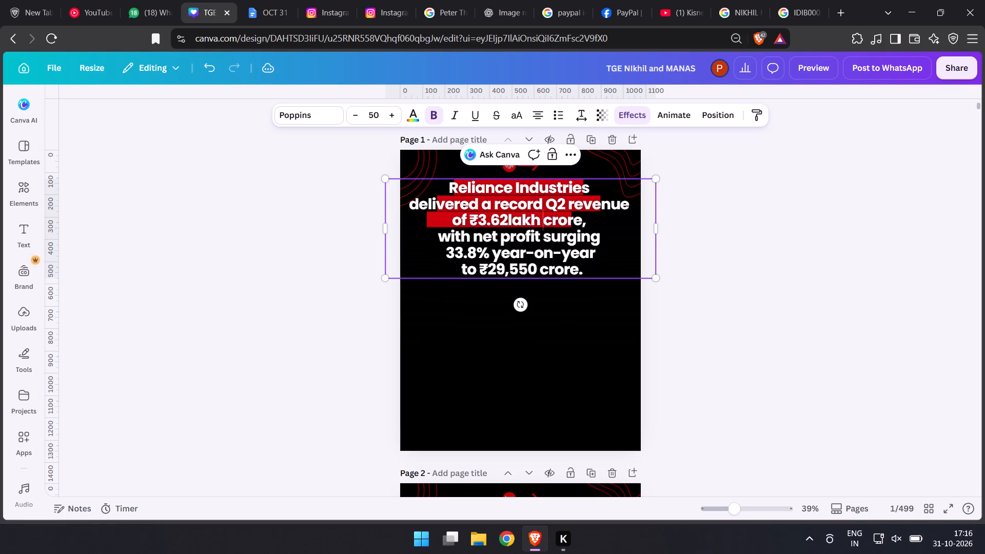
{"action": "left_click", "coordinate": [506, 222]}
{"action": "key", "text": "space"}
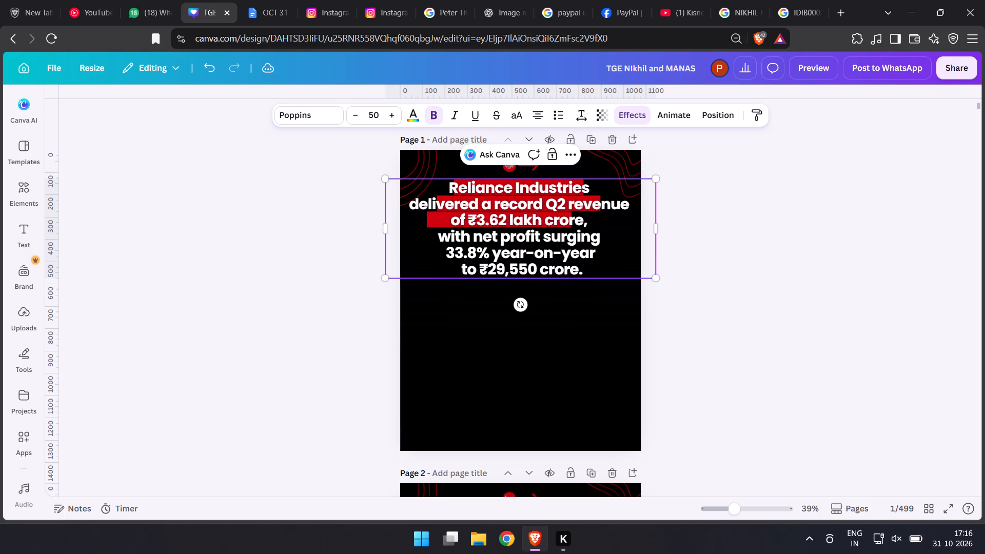
Extend the third headline line to "of ₹3.62 lakh crore, with net", putting "profit" and "surging" on separate lines below it.
{"action": "left_click", "coordinate": [539, 234]}
{"action": "key", "text": "Return"}
{"action": "left_click_drag", "start_coordinate": [503, 236], "coordinate": [491, 248]}
{"action": "left_click", "coordinate": [475, 239]}
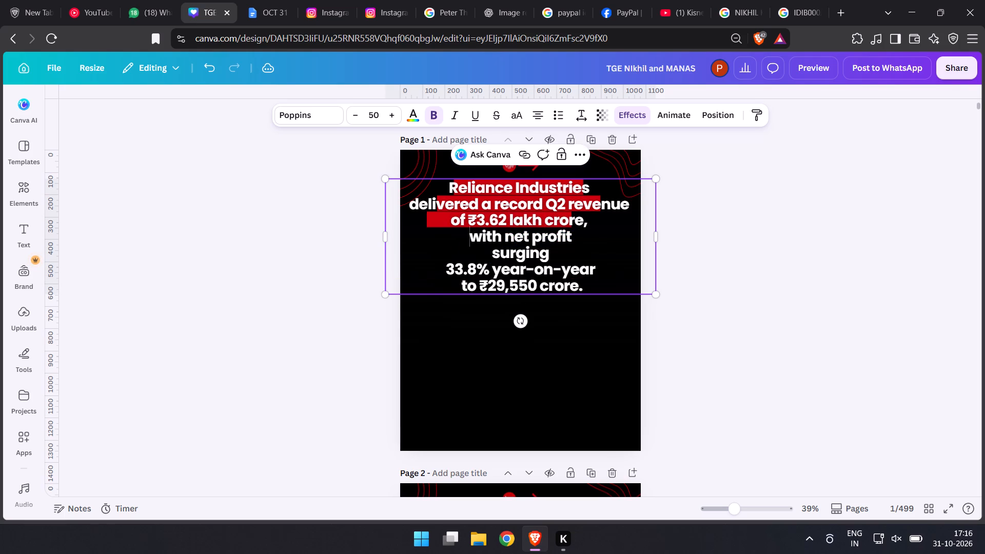
{"action": "left_click", "coordinate": [466, 240]}
{"action": "key", "text": "BackSpace"}
{"action": "key", "text": "space"}
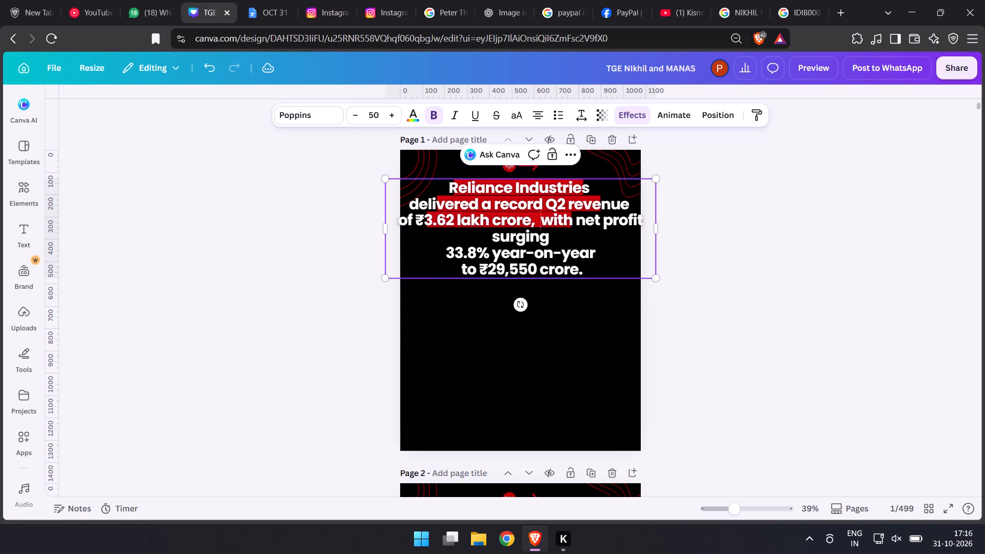
{"action": "left_click", "coordinate": [602, 220]}
{"action": "key", "text": "Return"}
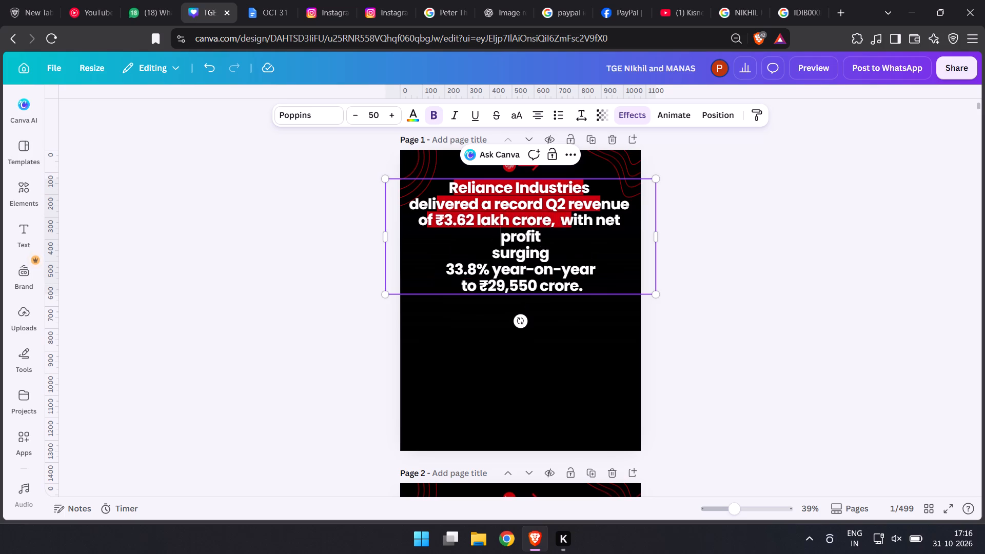
Move "revenue" down to the third headline line so it begins "revenue of ₹3.62 lakh crore,".
{"action": "left_click", "coordinate": [566, 198]}
{"action": "key", "text": "Return"}
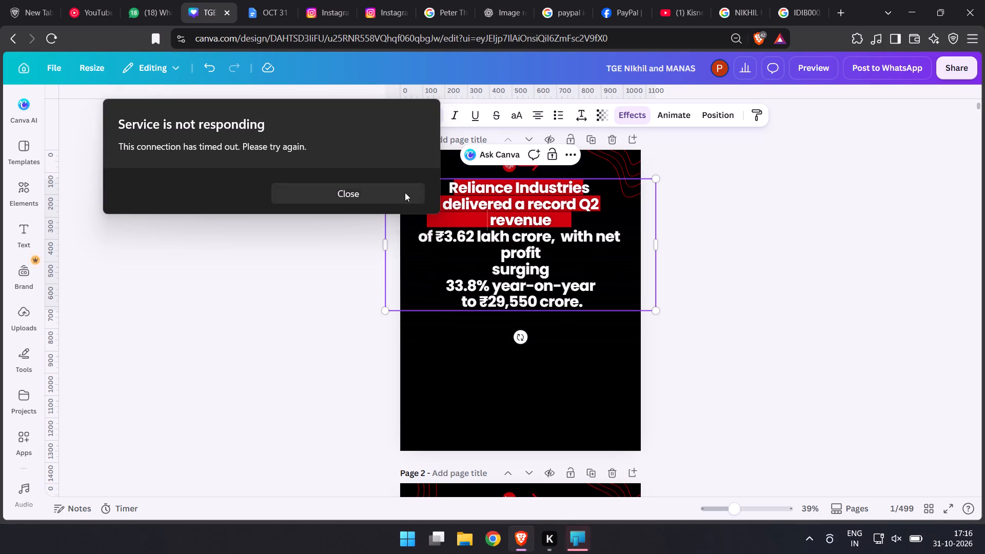
{"action": "left_click", "coordinate": [405, 192]}
{"action": "left_click", "coordinate": [422, 232]}
{"action": "key", "text": "BackSpace"}
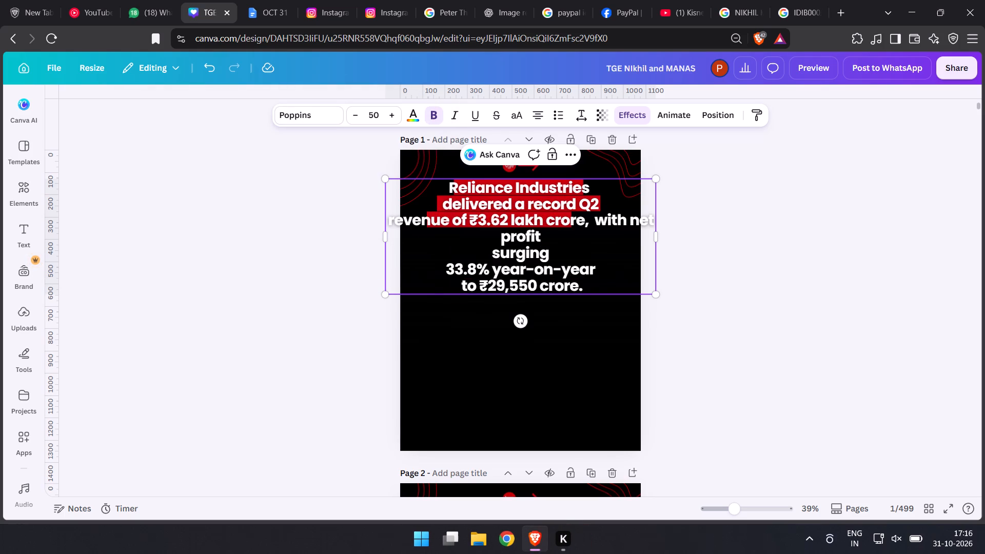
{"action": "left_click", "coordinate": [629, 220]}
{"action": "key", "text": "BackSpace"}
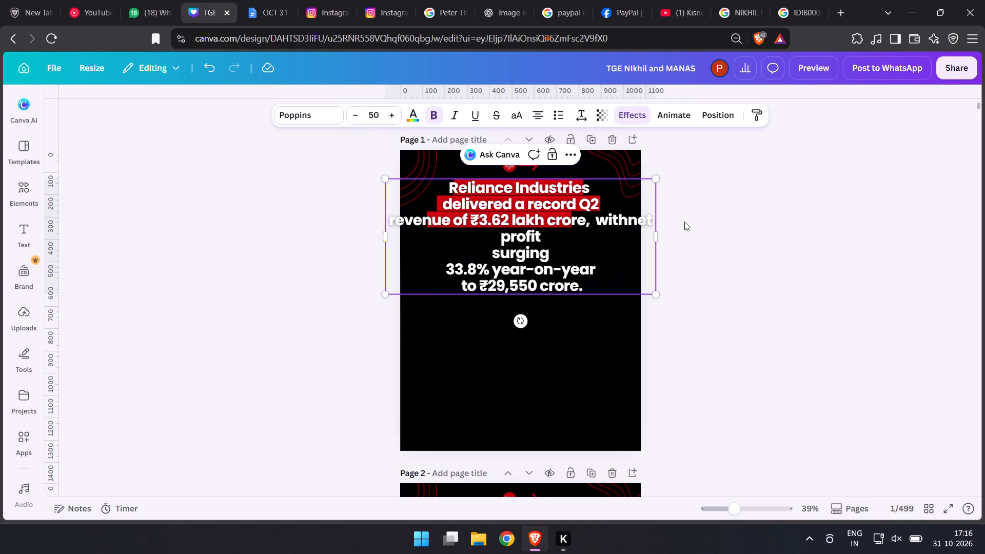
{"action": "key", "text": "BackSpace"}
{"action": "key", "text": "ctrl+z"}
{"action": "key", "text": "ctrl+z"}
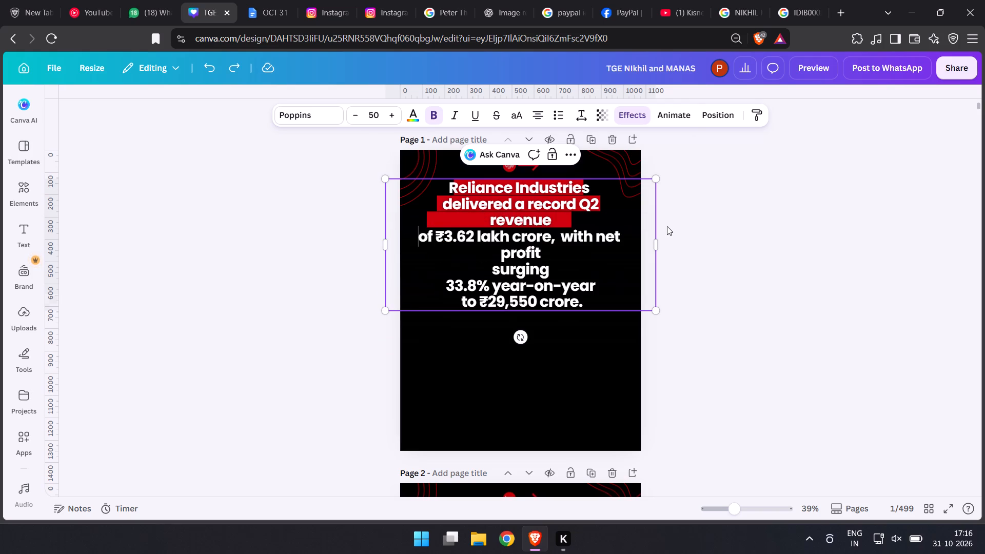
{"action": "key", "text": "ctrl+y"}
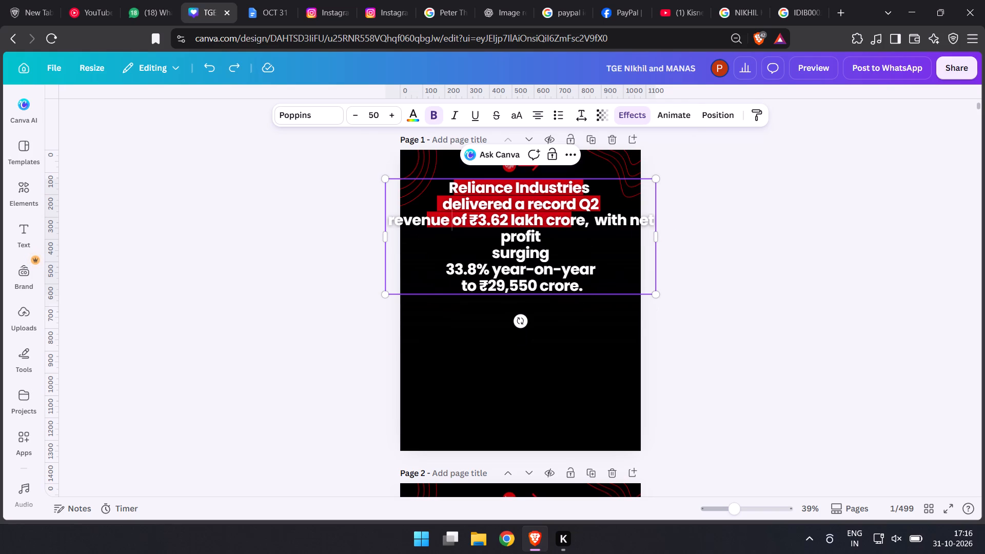
Rebreak the headline into "delivered a record Q2 revenue", "of ₹3.62 lakh crore, with" and "net" on separate lines.
{"action": "left_click", "coordinate": [632, 219]}
{"action": "key", "text": "Return"}
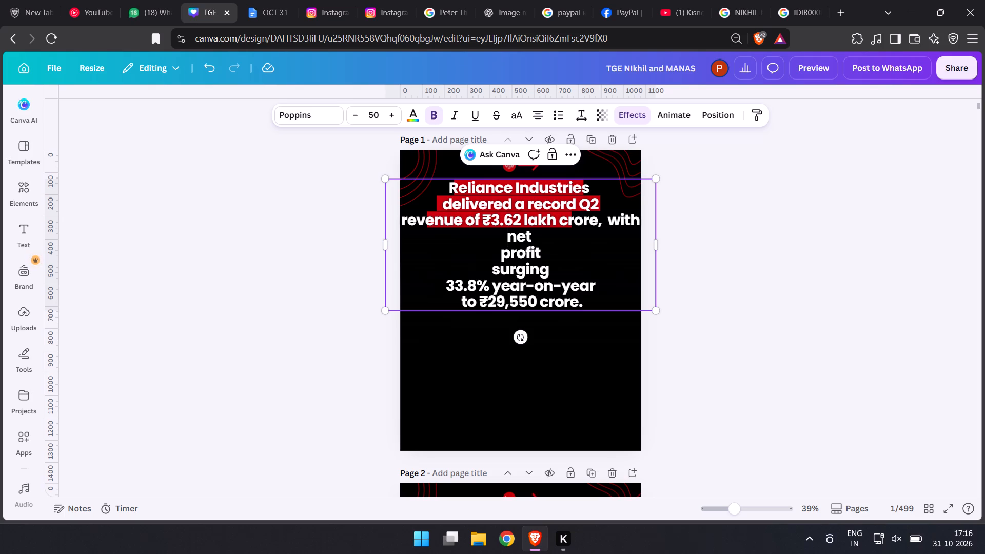
{"action": "left_click", "coordinate": [465, 220]}
{"action": "key", "text": "Return"}
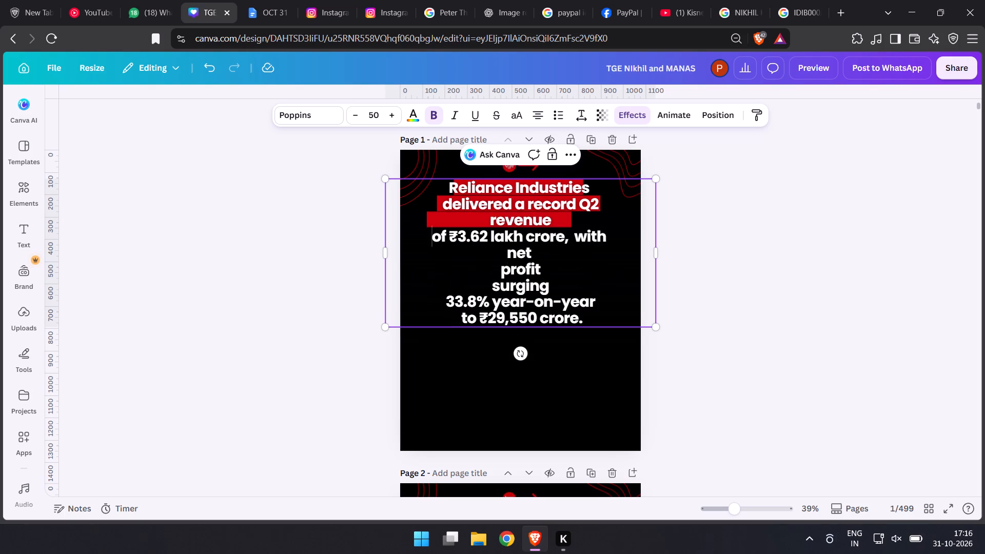
{"action": "left_click", "coordinate": [482, 222]}
{"action": "key", "text": "BackSpace"}
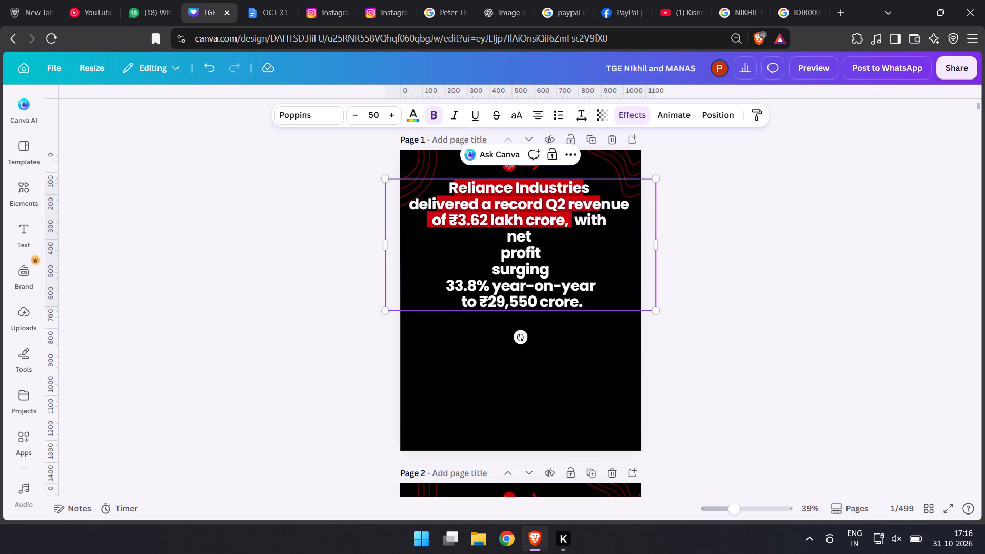
Join the short headline lines so they read "of ₹3.62 lakh crore, with net profit" and "surging 33.8% year-on-year".
{"action": "left_click", "coordinate": [507, 236]}
{"action": "key", "text": "BackSpace"}
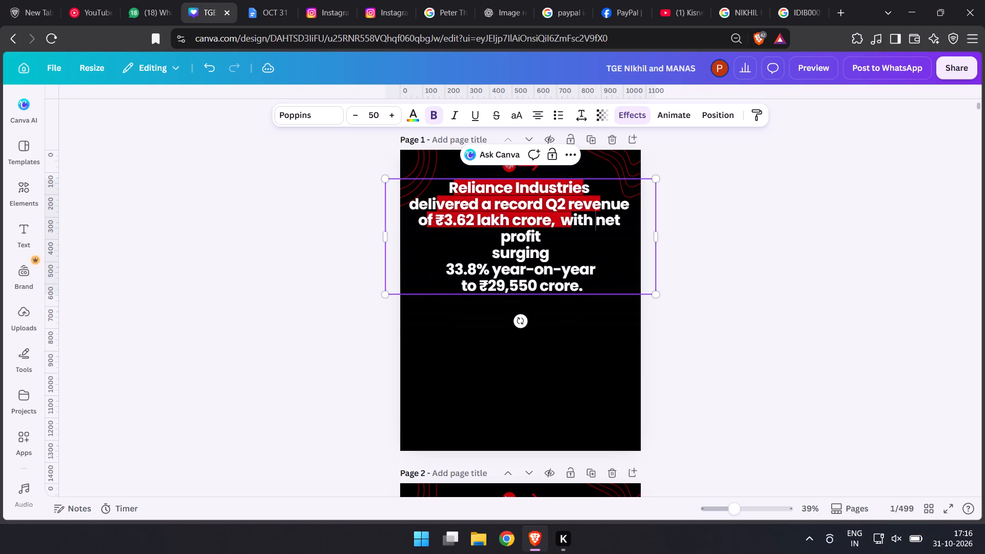
{"action": "left_click", "coordinate": [504, 238]}
{"action": "key", "text": "BackSpace"}
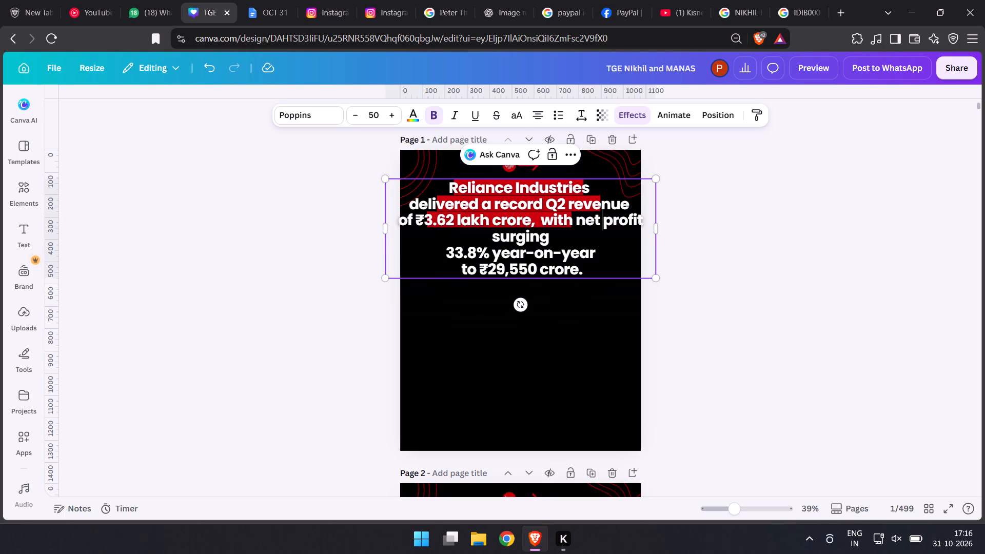
{"action": "left_click", "coordinate": [446, 246]}
{"action": "key", "text": "BackSpace"}
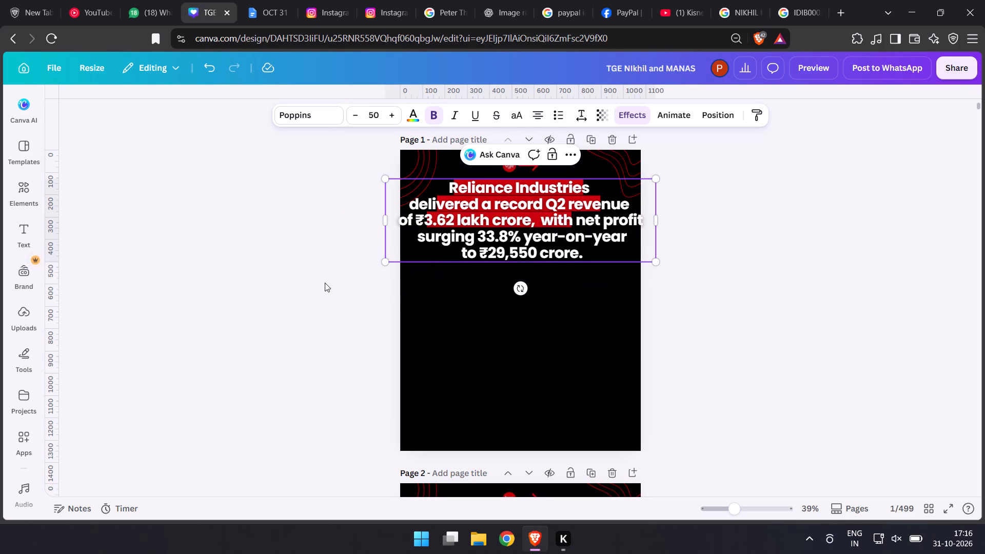
Reduce the page 1 headline's font size to 45.
{"action": "left_click", "coordinate": [315, 283]}
{"action": "left_click", "coordinate": [513, 232]}
{"action": "triple_click", "coordinate": [355, 112]}
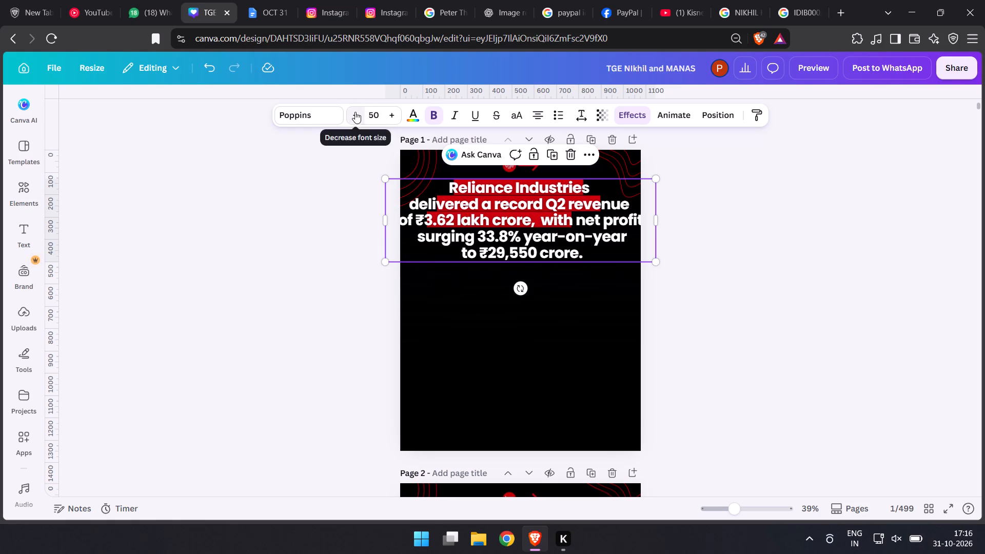
{"action": "double_click", "coordinate": [355, 112]}
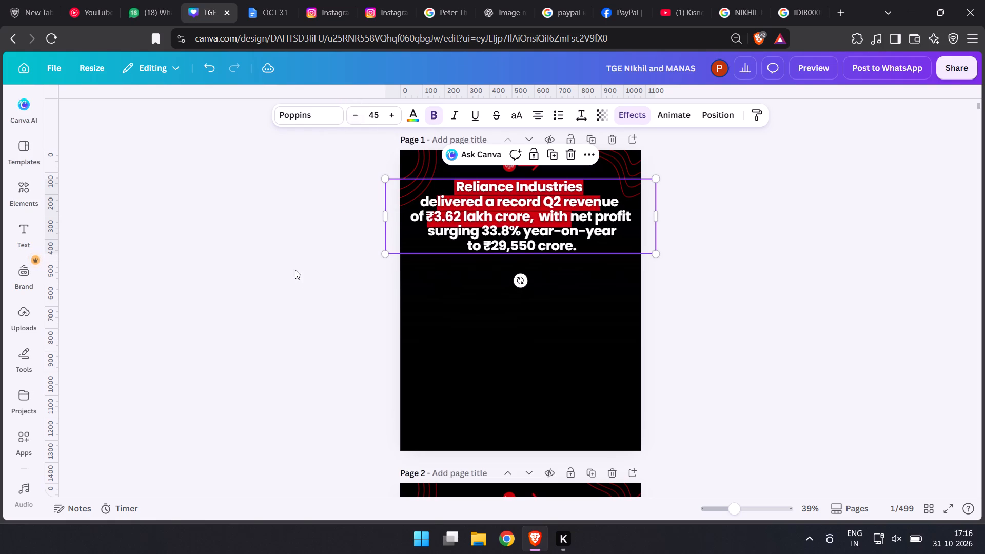
{"action": "left_click", "coordinate": [294, 270]}
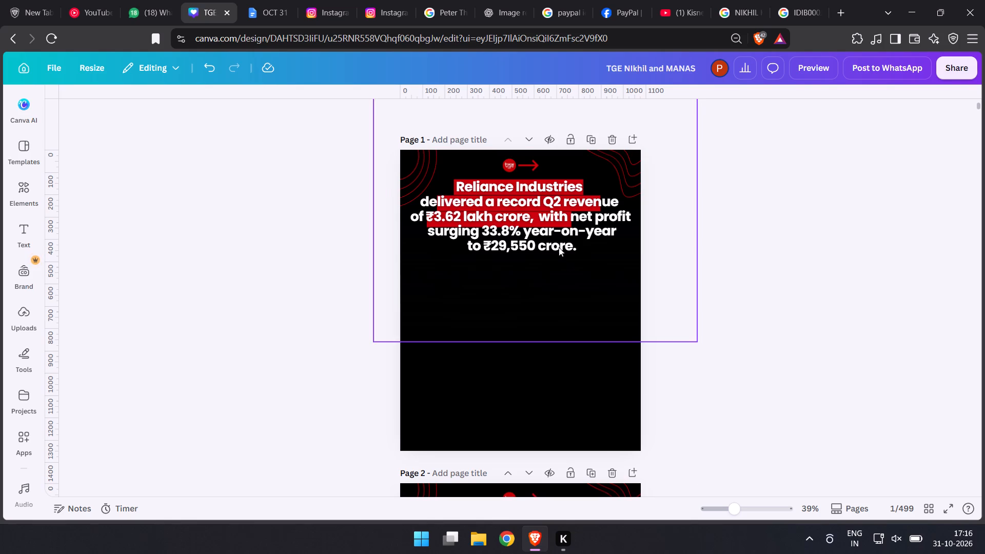
Set the height of the red highlight bar behind "Reliance Industries" on page 1 to 65 px.
{"action": "left_click", "coordinate": [549, 228]}
{"action": "left_click", "coordinate": [724, 114]}
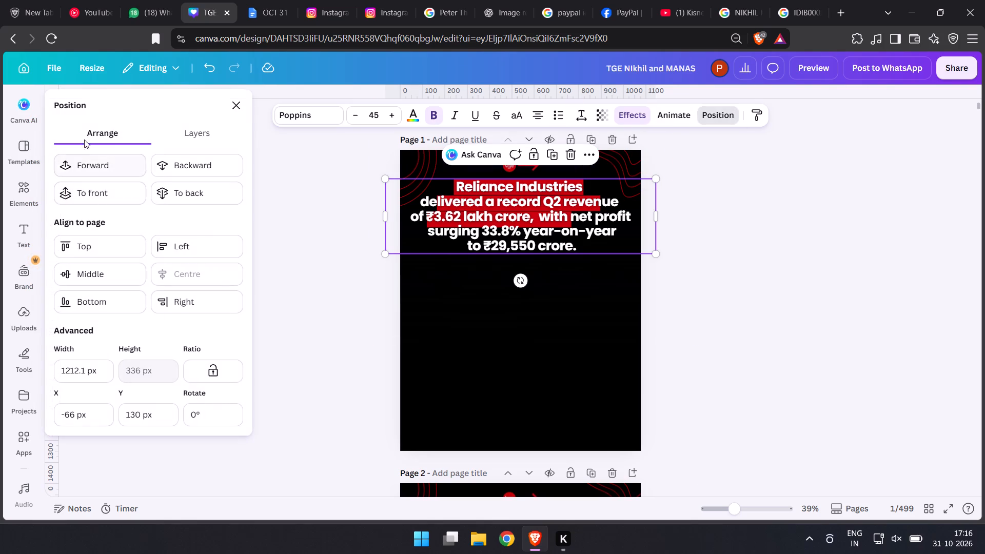
{"action": "left_click", "coordinate": [189, 129]}
{"action": "left_click", "coordinate": [173, 278]}
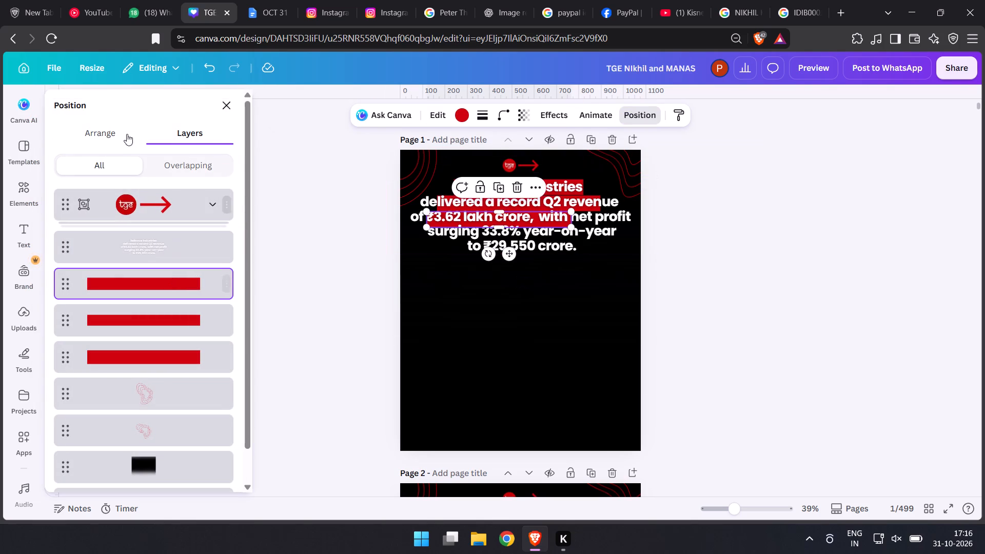
{"action": "left_click", "coordinate": [153, 358]}
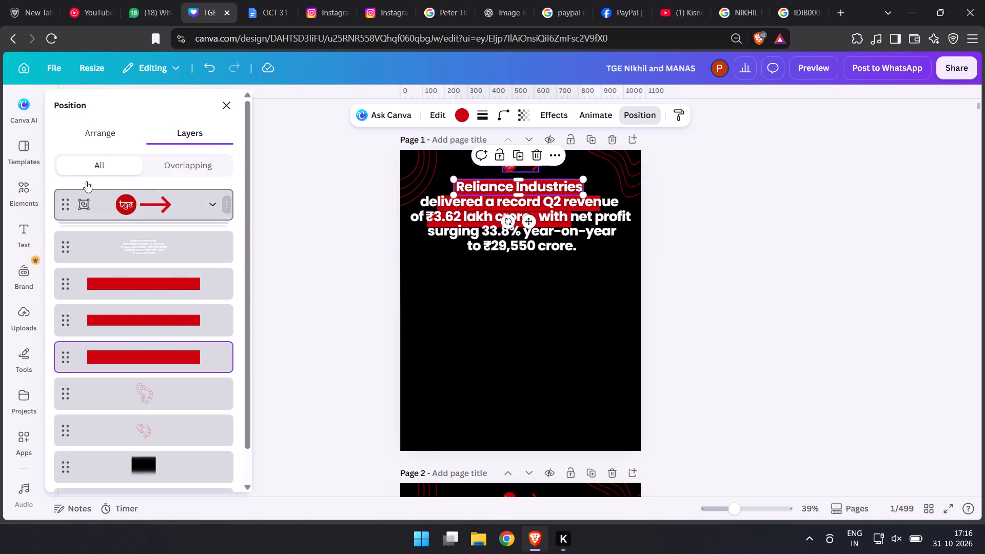
{"action": "left_click", "coordinate": [76, 137]}
{"action": "left_click", "coordinate": [132, 368]}
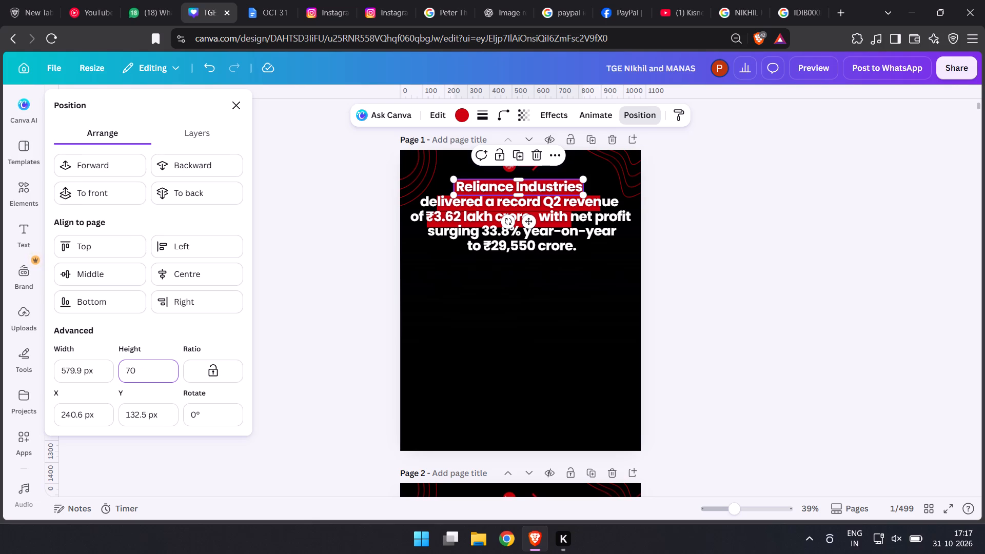
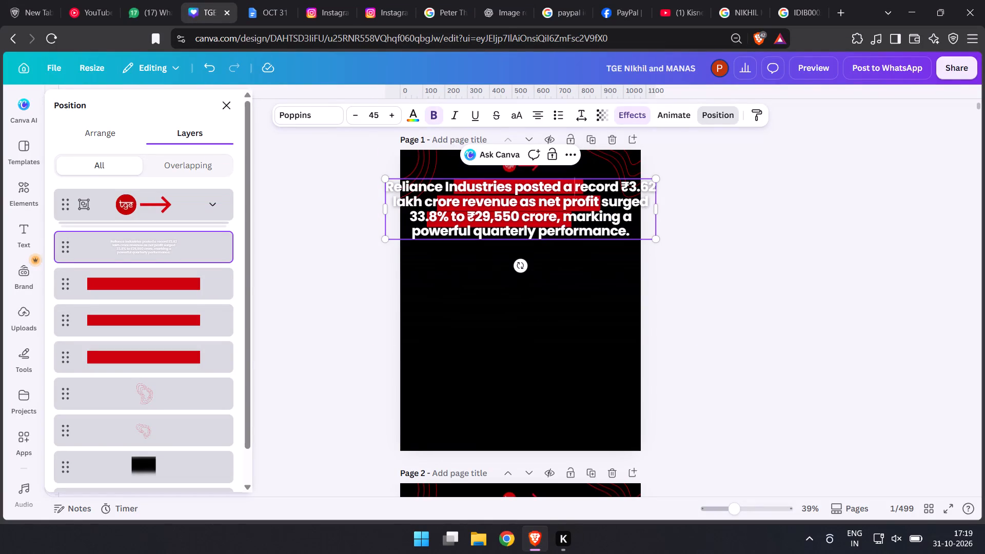
Rebreak the page 1 headline so its first lines read "Reliance Industries posted a" and "record ₹3.62 lakh crore revenue".
{"action": "key", "text": "Return"}
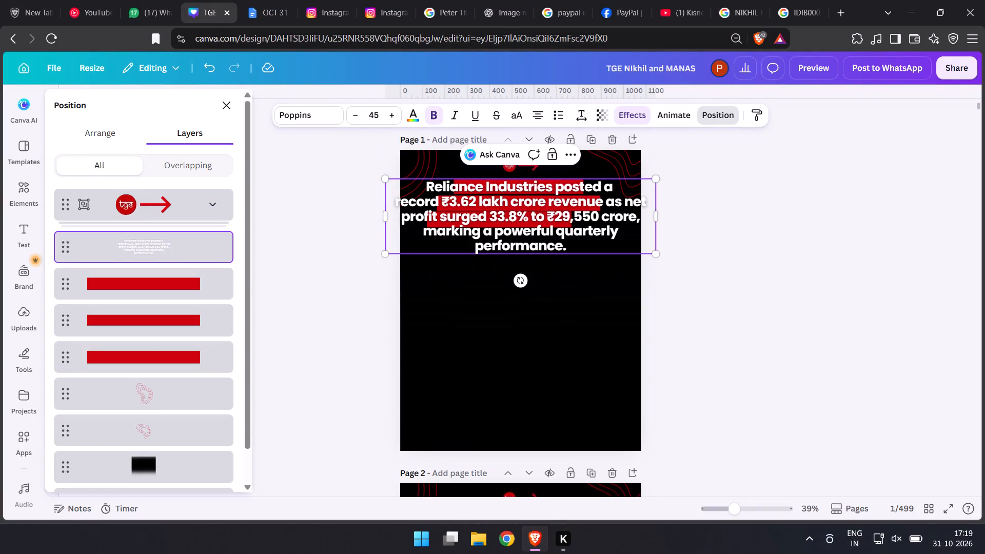
{"action": "left_click", "coordinate": [603, 200]}
{"action": "key", "text": "Return"}
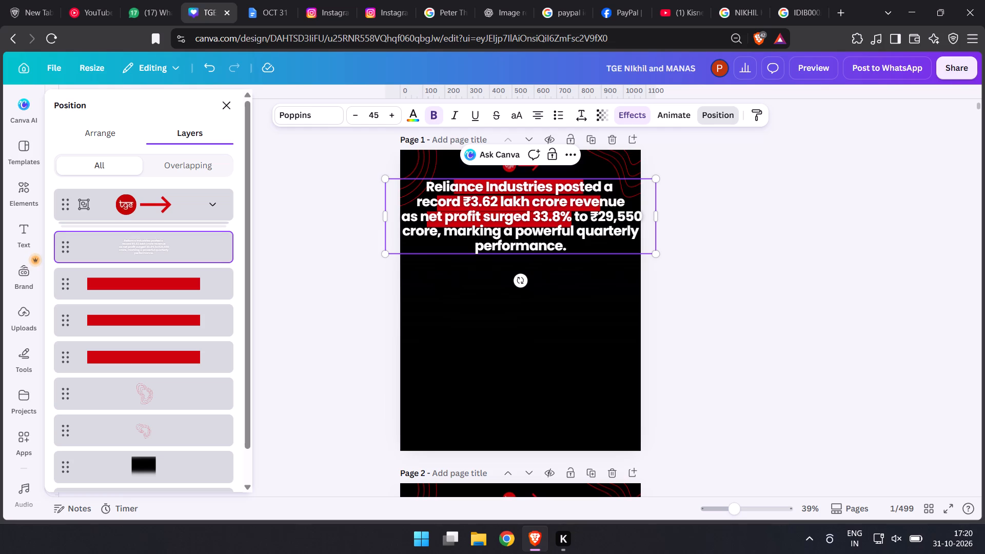
{"action": "left_click", "coordinate": [299, 299]}
{"action": "left_click", "coordinate": [300, 299]}
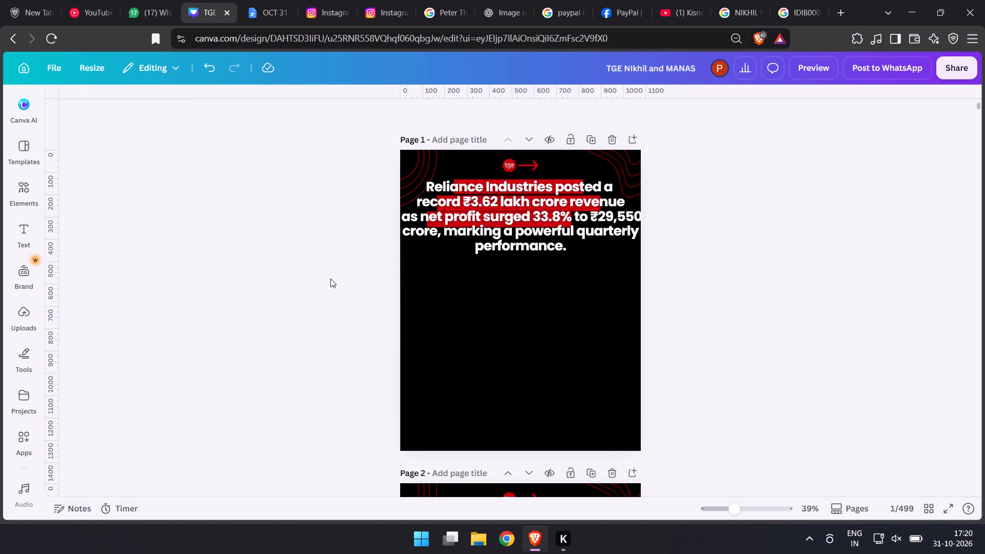
Reduce the page 1 headline's font size to 43.
{"action": "left_click", "coordinate": [544, 217]}
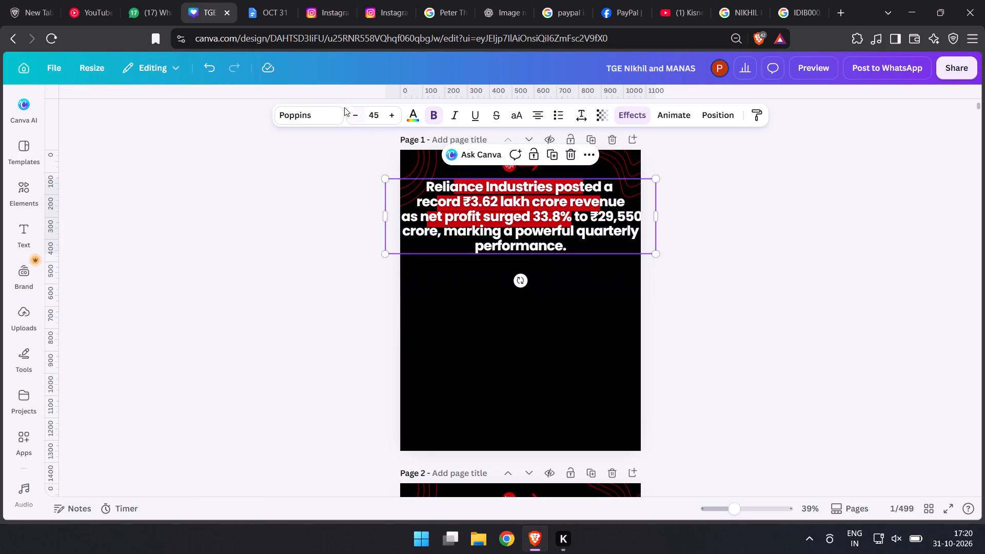
{"action": "left_click", "coordinate": [348, 113]}
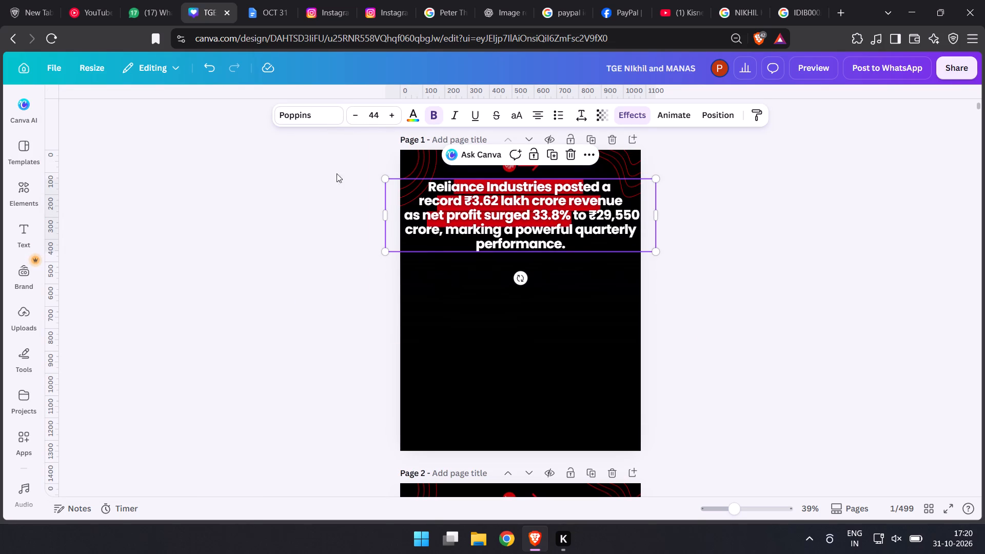
{"action": "left_click", "coordinate": [360, 113]}
{"action": "left_click_drag", "start_coordinate": [321, 233], "coordinate": [311, 235]}
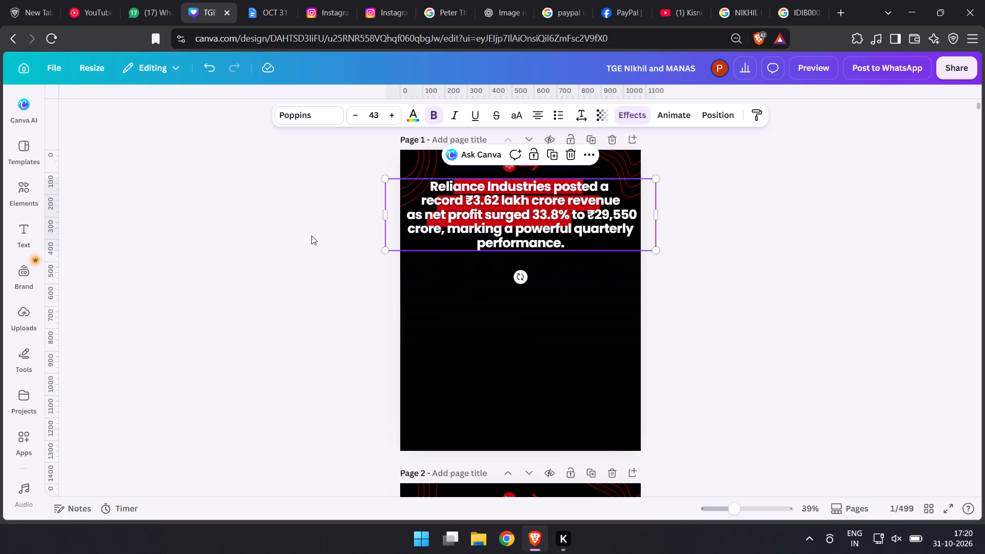
{"action": "left_click_drag", "start_coordinate": [311, 235], "coordinate": [304, 235]}
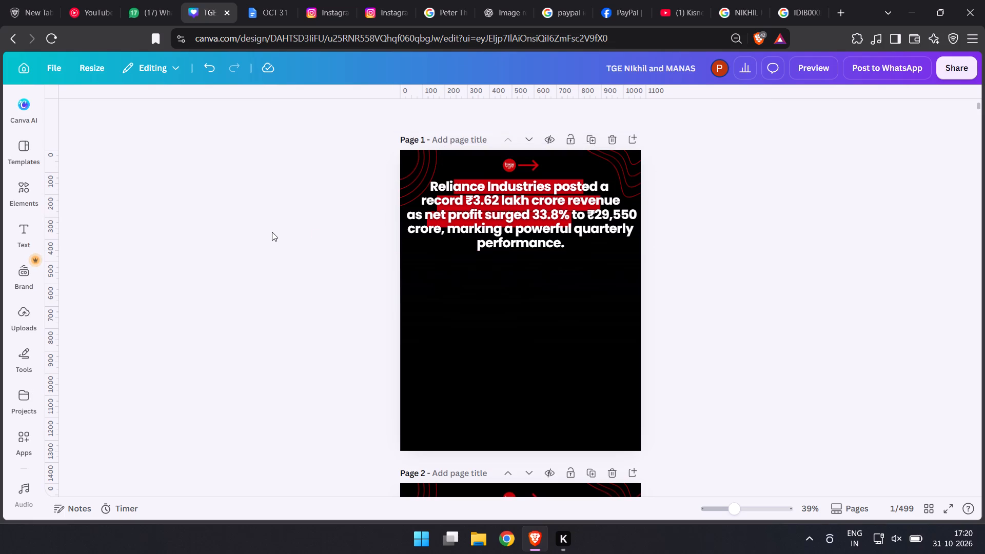
Break the rest of the headline before "quarterly performance." and before "₹29,550 crore, marking a powerful".
{"action": "left_click", "coordinate": [583, 223]}
{"action": "left_click", "coordinate": [575, 226]}
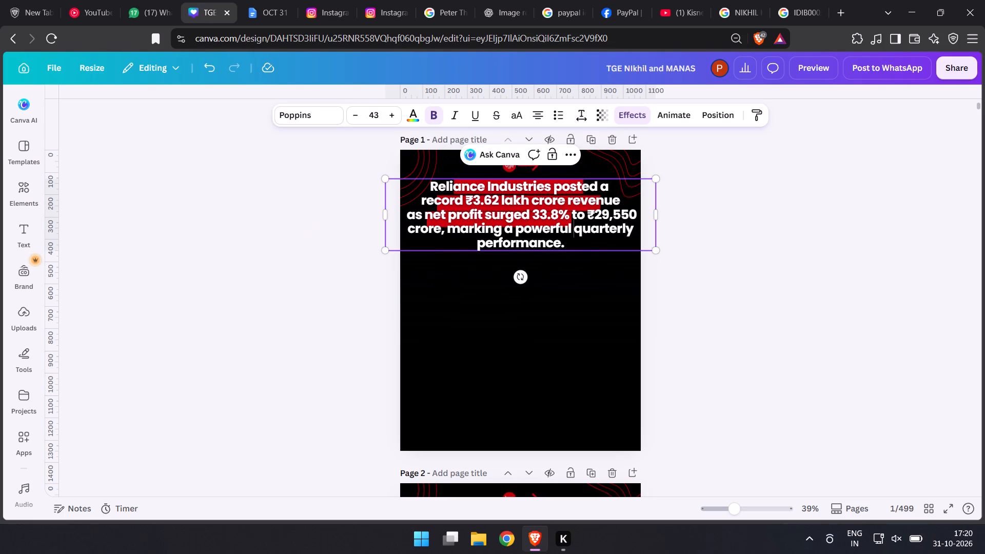
{"action": "key", "text": "apostrophe"}
{"action": "key", "text": "BackSpace"}
{"action": "key", "text": "Return"}
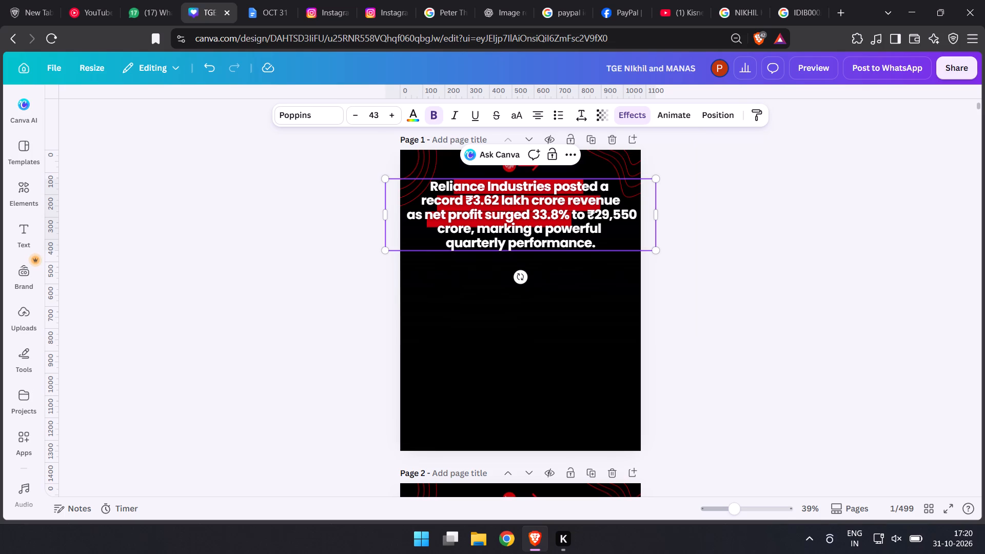
{"action": "left_click", "coordinate": [586, 209]}
{"action": "key", "text": "Return"}
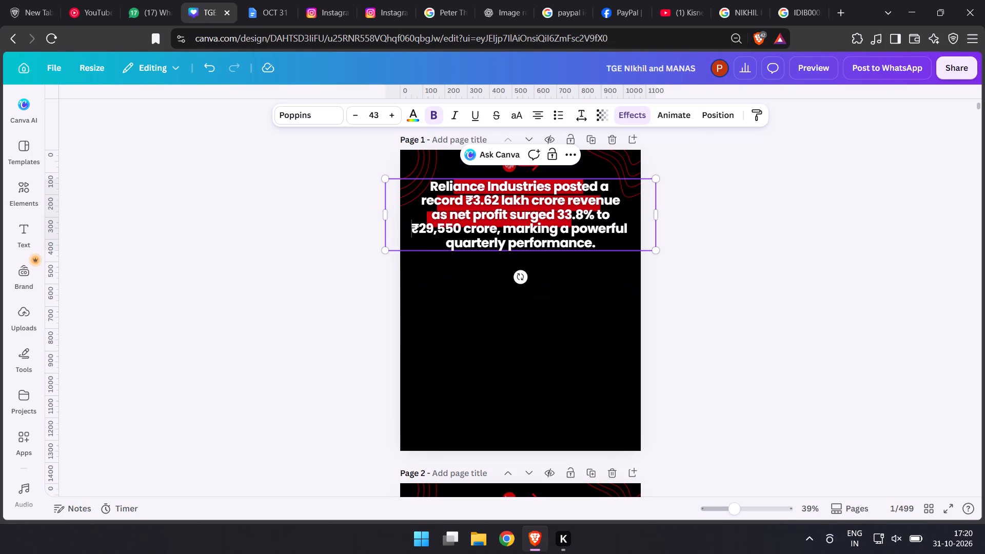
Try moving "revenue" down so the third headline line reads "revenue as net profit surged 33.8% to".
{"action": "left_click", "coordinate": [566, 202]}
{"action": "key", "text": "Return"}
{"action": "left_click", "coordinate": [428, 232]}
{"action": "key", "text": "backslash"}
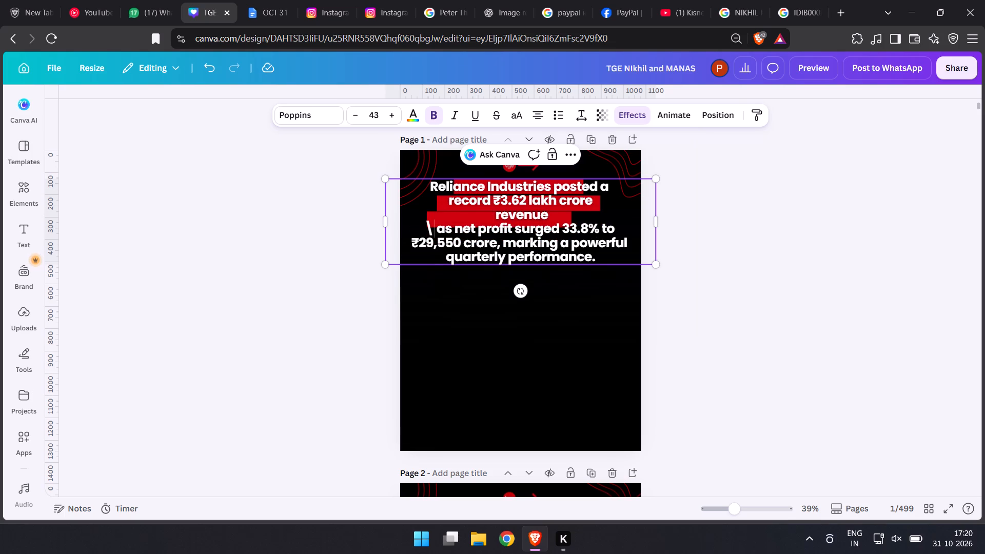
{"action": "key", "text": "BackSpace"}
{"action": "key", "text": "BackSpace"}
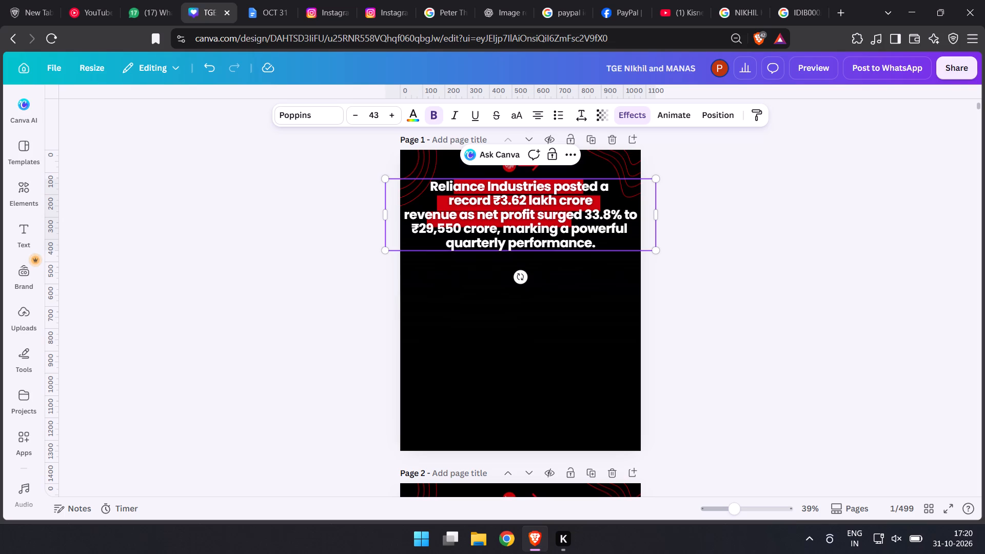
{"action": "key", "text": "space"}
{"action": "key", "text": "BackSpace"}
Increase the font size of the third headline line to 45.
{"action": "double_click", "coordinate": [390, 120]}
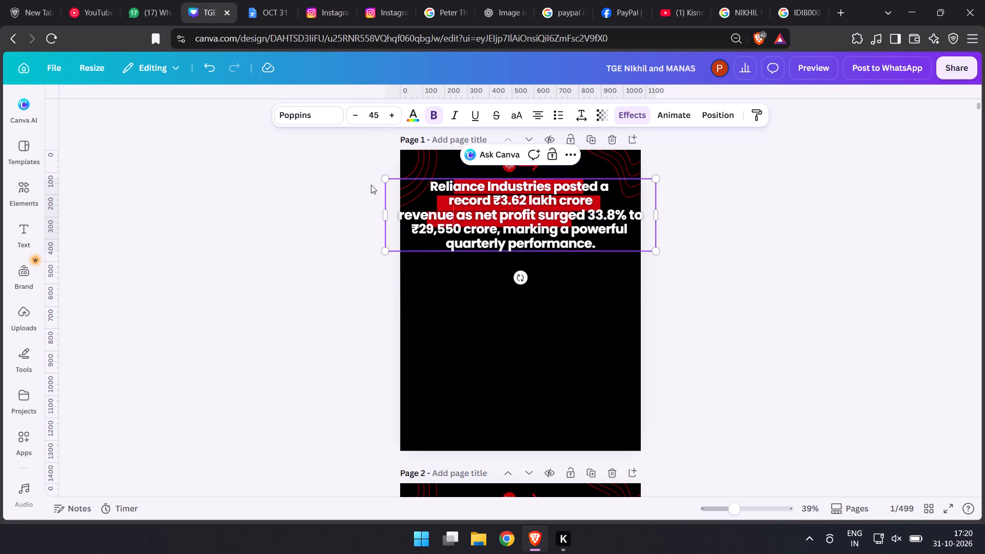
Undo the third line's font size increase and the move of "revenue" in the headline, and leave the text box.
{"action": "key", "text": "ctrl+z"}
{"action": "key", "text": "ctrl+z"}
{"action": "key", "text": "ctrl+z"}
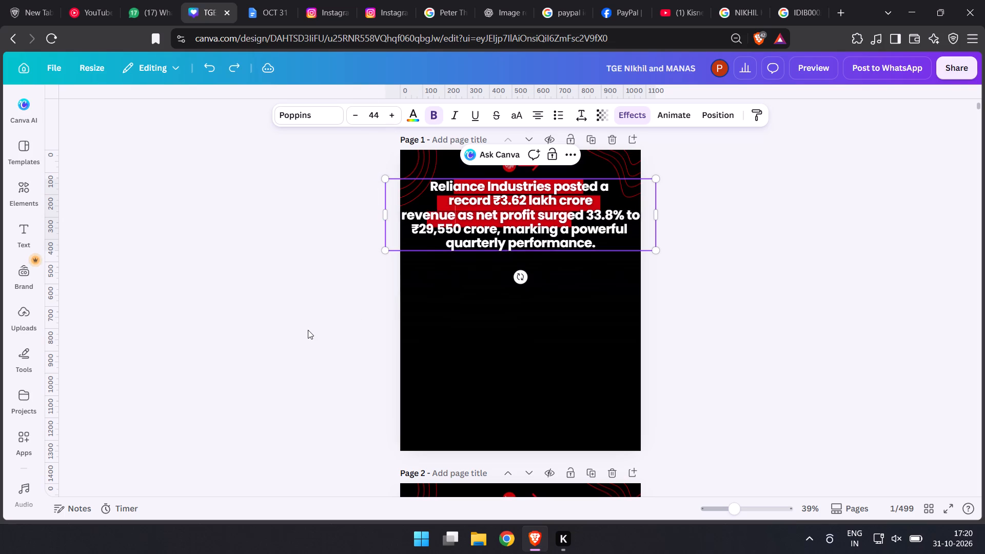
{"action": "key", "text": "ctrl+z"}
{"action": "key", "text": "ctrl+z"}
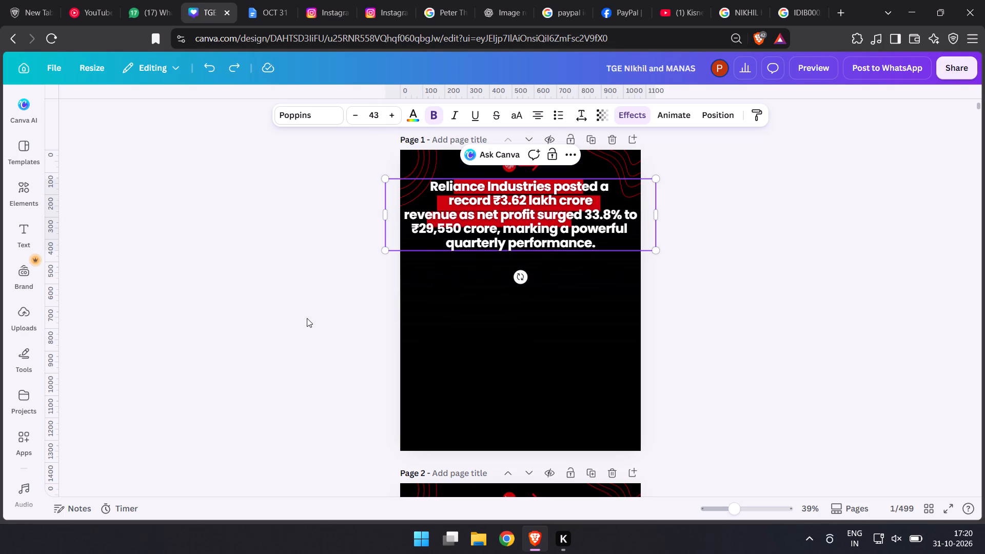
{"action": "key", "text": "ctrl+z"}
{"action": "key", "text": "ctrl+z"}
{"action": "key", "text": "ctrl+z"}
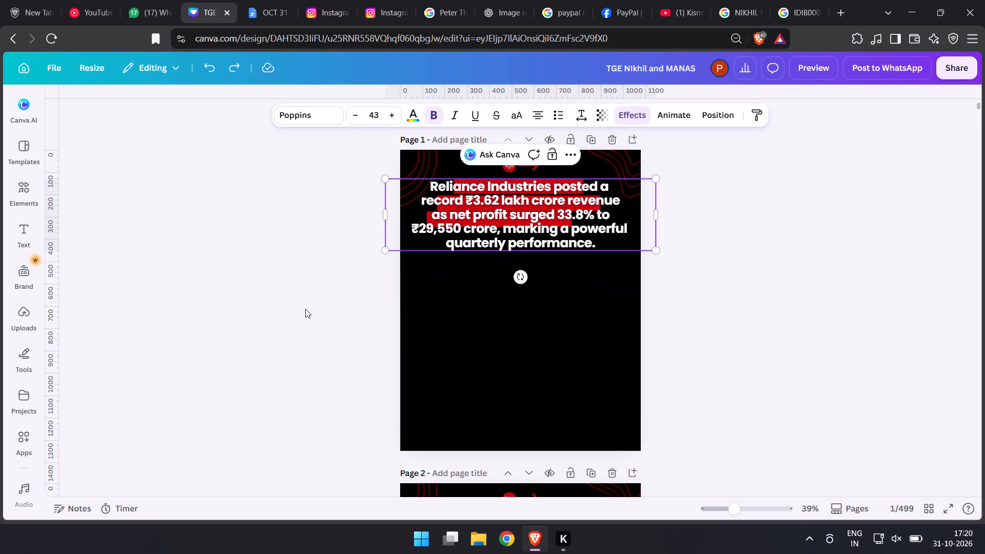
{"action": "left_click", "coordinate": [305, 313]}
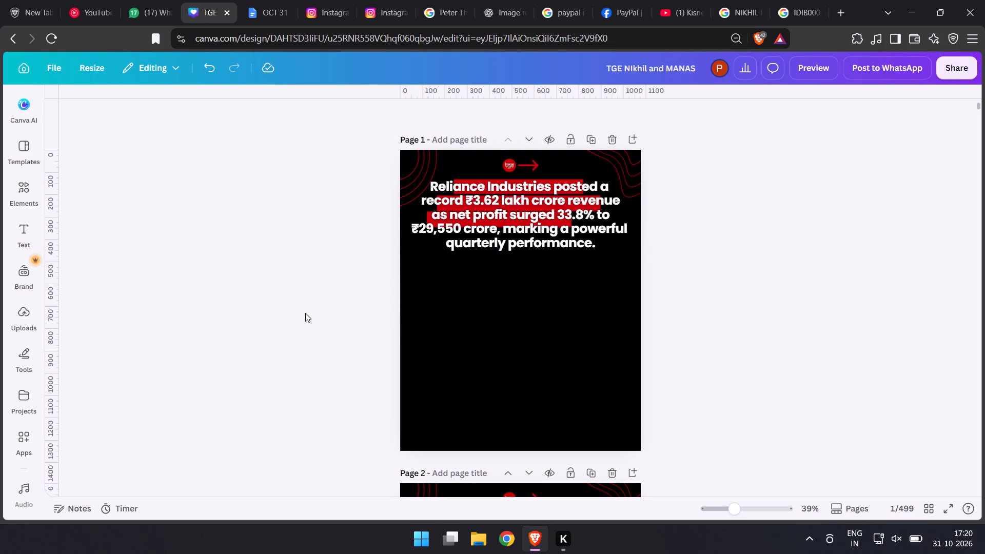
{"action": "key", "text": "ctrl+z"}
Switch to the YouTube video of Taarak Mehta Ka Ooltah Chashmah and play it in full screen.
{"action": "left_click", "coordinate": [682, 0]}
{"action": "left_click", "coordinate": [490, 223]}
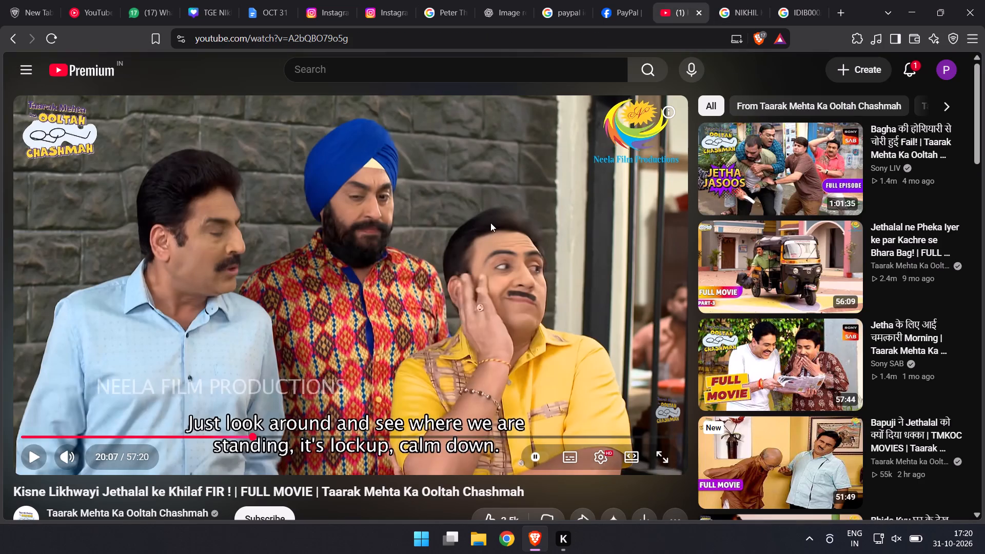
{"action": "left_click", "coordinate": [495, 228]}
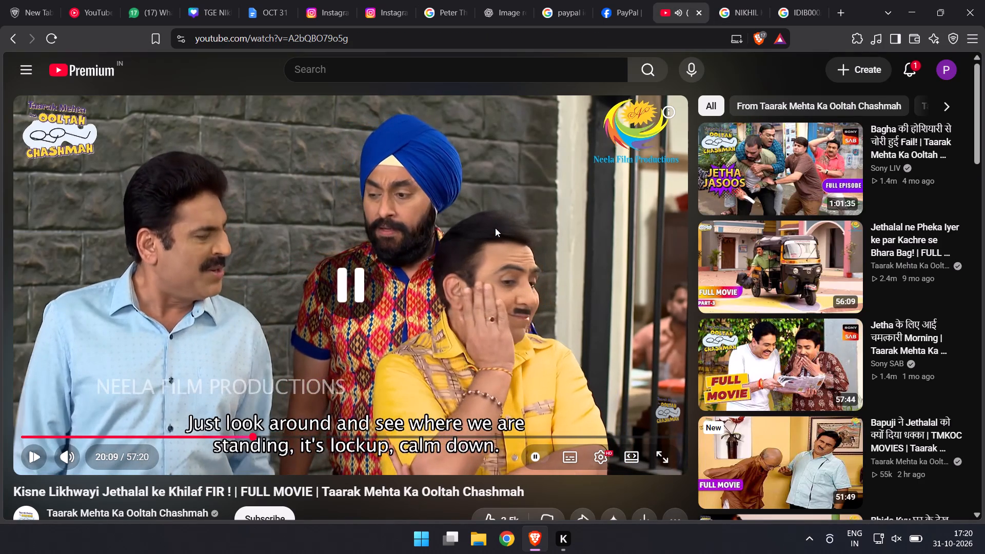
{"action": "key", "text": "space"}
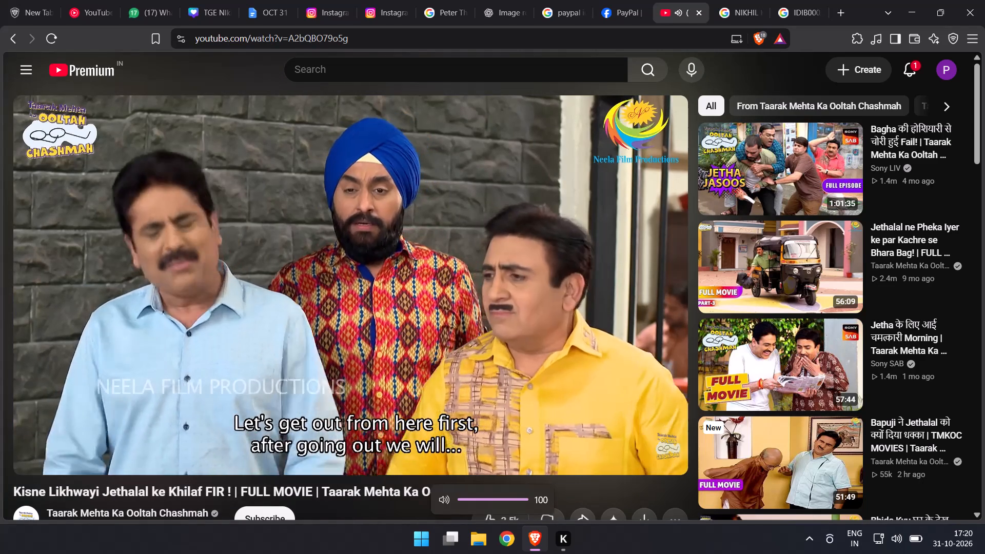
{"action": "key", "text": "f"}
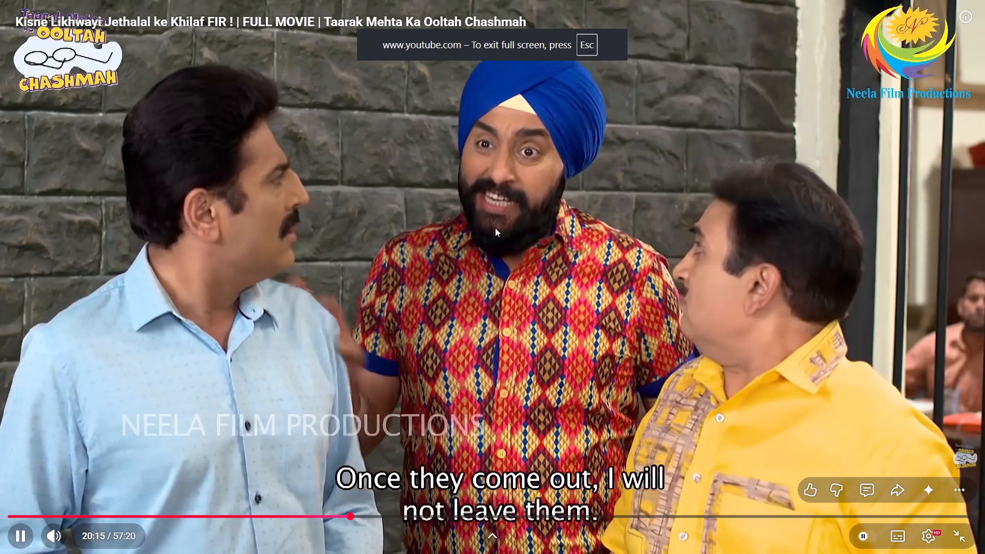
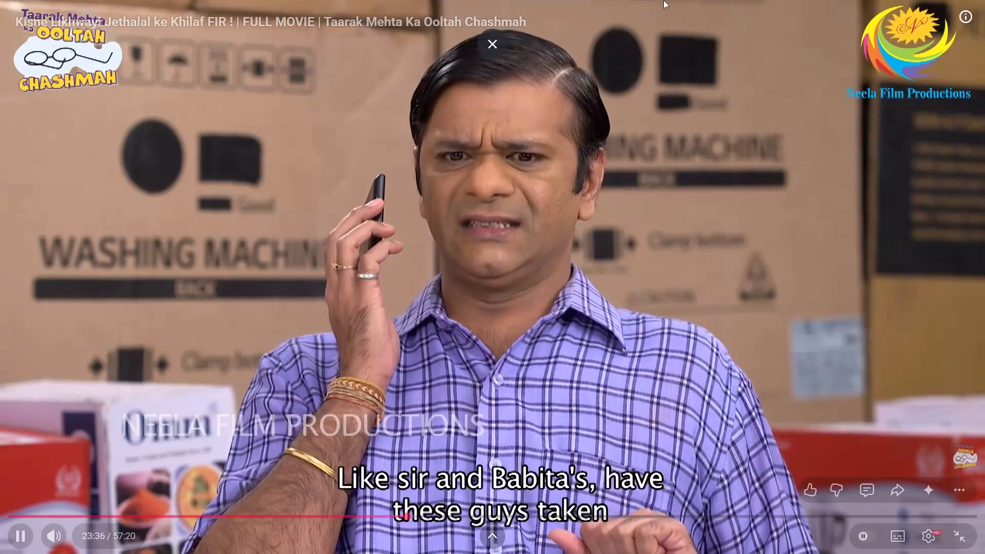
Exit the full-screen video and switch back to the Canva design with the Reliance headline.
{"action": "left_click", "coordinate": [851, 28]}
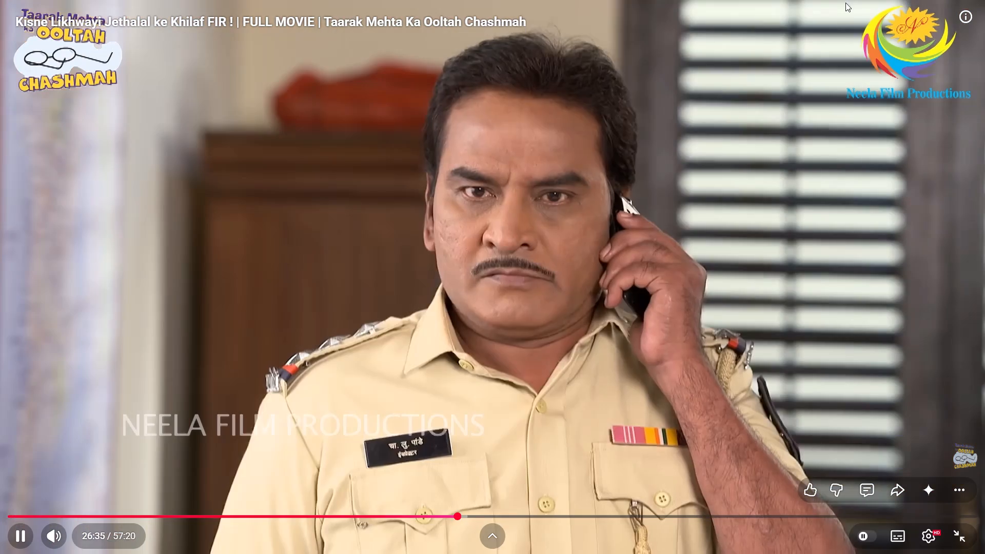
{"action": "scroll", "coordinate": [848, 0], "scroll_direction": "up", "scroll_amount": 1}
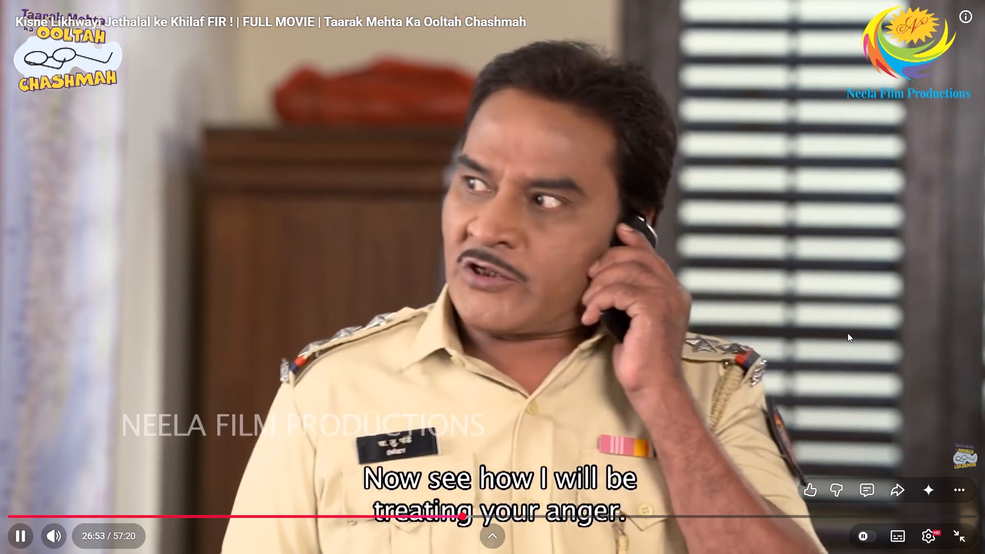
{"action": "key", "text": "Escape"}
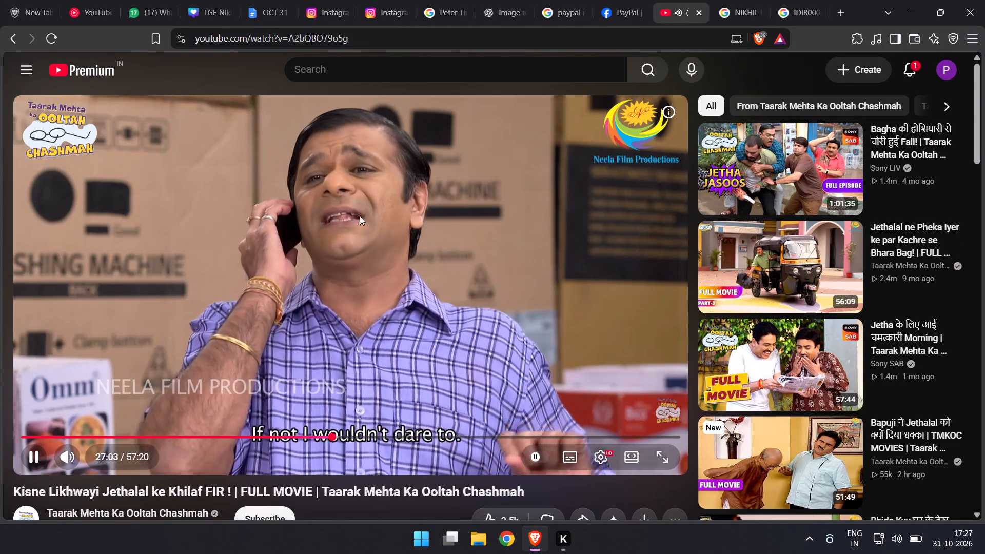
{"action": "left_click", "coordinate": [402, 182]}
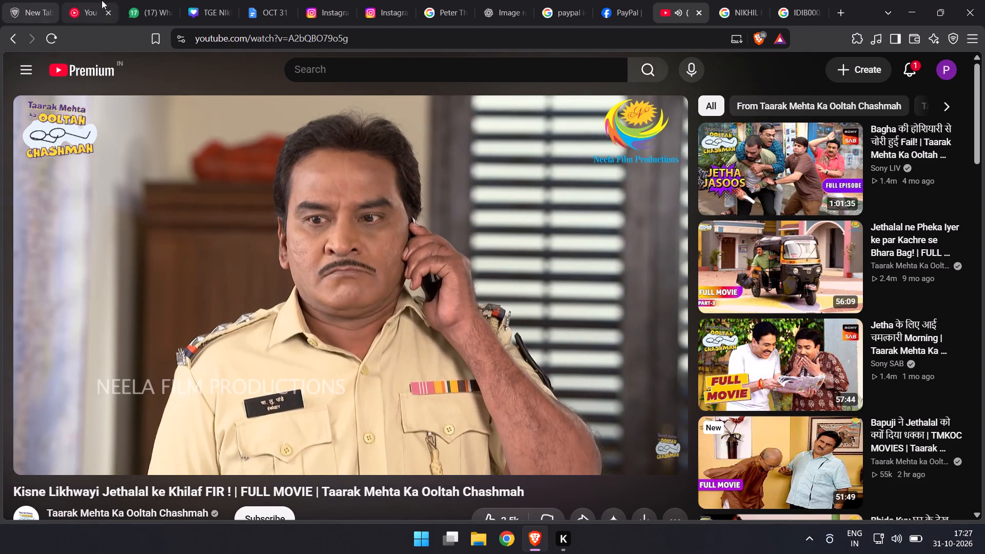
{"action": "left_click", "coordinate": [203, 0]}
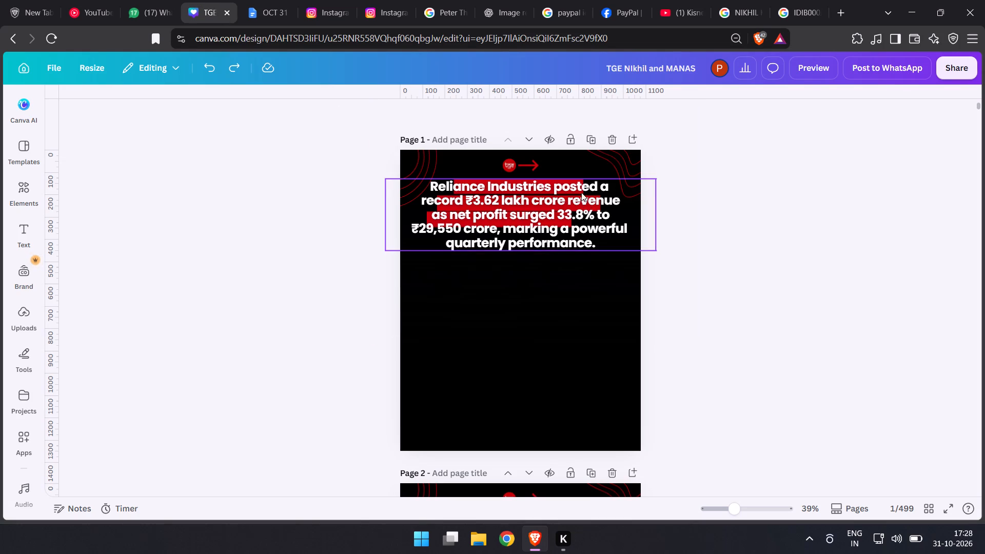
Move the word "a" from the first headline line down, making the second line "a record ₹3.62 lakh crore revenue".
{"action": "left_click", "coordinate": [599, 185]}
{"action": "left_click", "coordinate": [599, 185]}
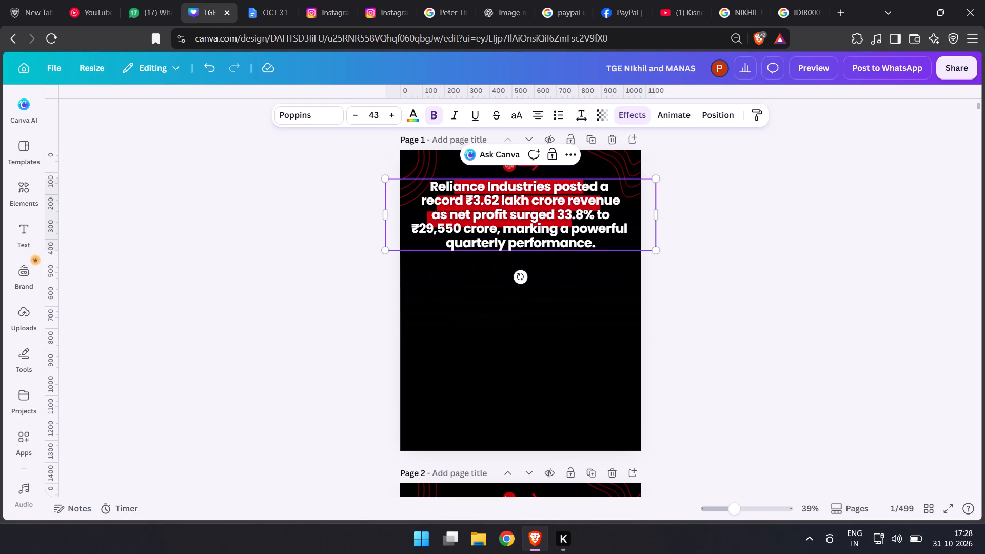
{"action": "key", "text": "Return"}
{"action": "left_click", "coordinate": [422, 210]}
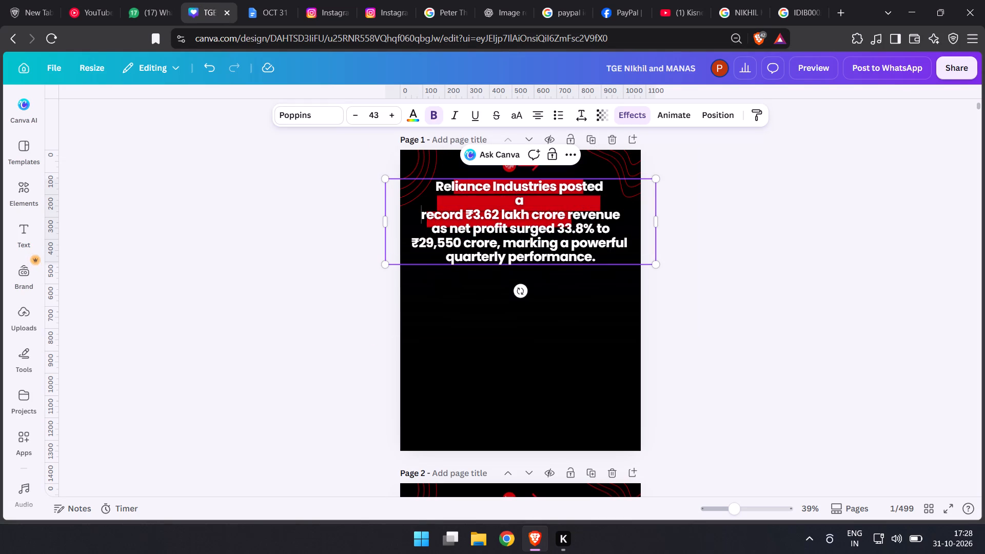
{"action": "key", "text": "BackSpace"}
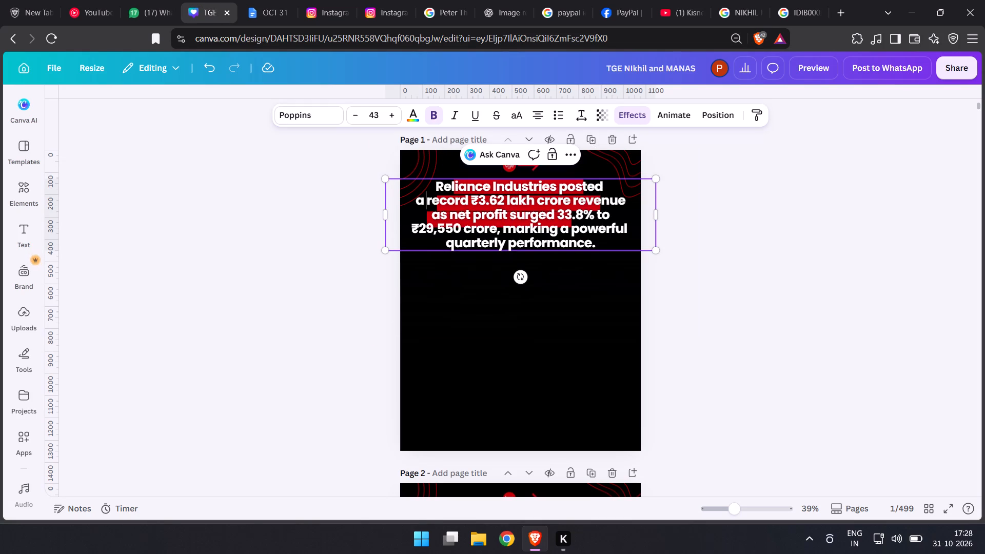
Move "₹29,550" up to end the third headline line, starting the fourth with "crore, marking a powerful", and leave the text box.
{"action": "left_click", "coordinate": [464, 227]}
{"action": "key", "text": "Return"}
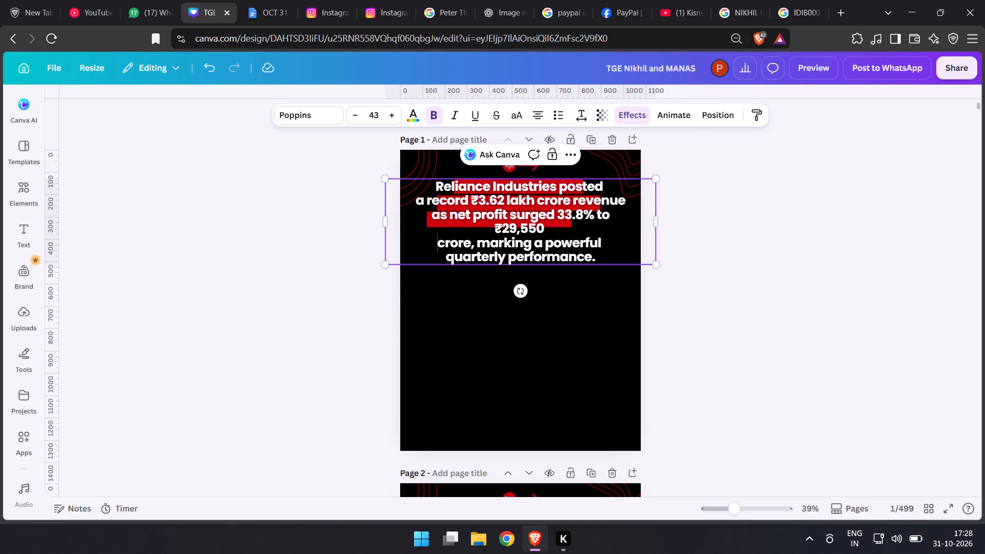
{"action": "left_click", "coordinate": [495, 229]}
{"action": "key", "text": "BackSpace"}
{"action": "double_click", "coordinate": [348, 265]}
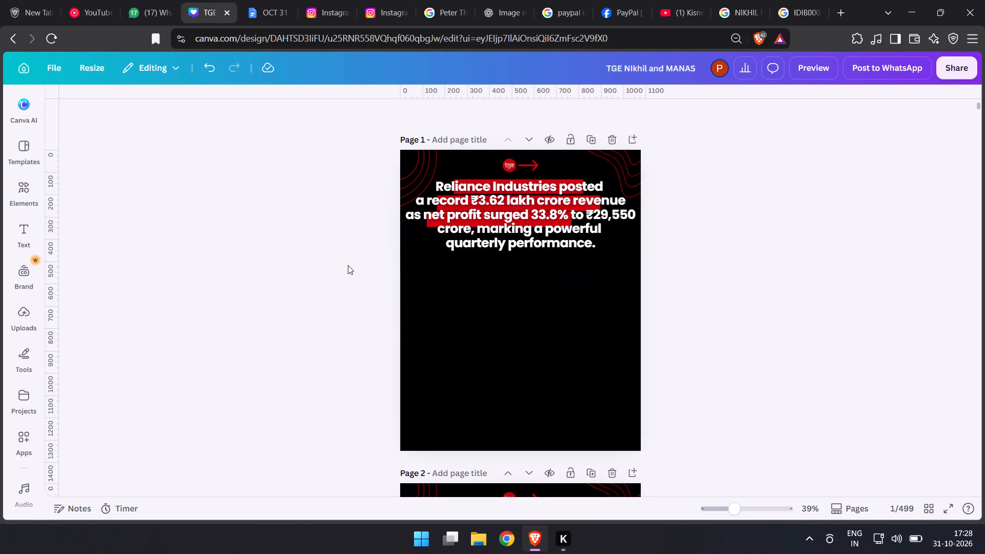
Set the height of the red highlight bar behind the third headline line to 65 px.
{"action": "left_click", "coordinate": [489, 222]}
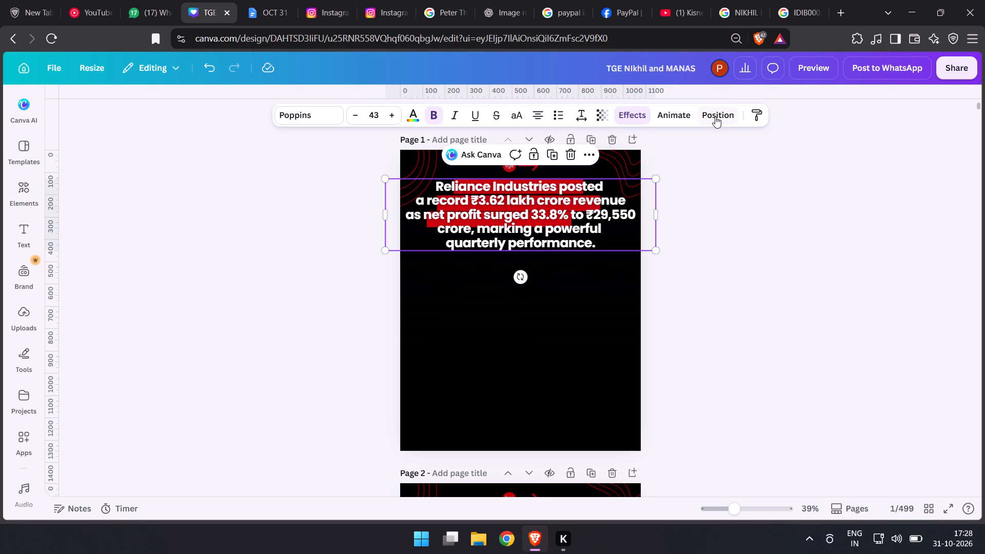
{"action": "left_click", "coordinate": [715, 116]}
{"action": "left_click", "coordinate": [109, 137]}
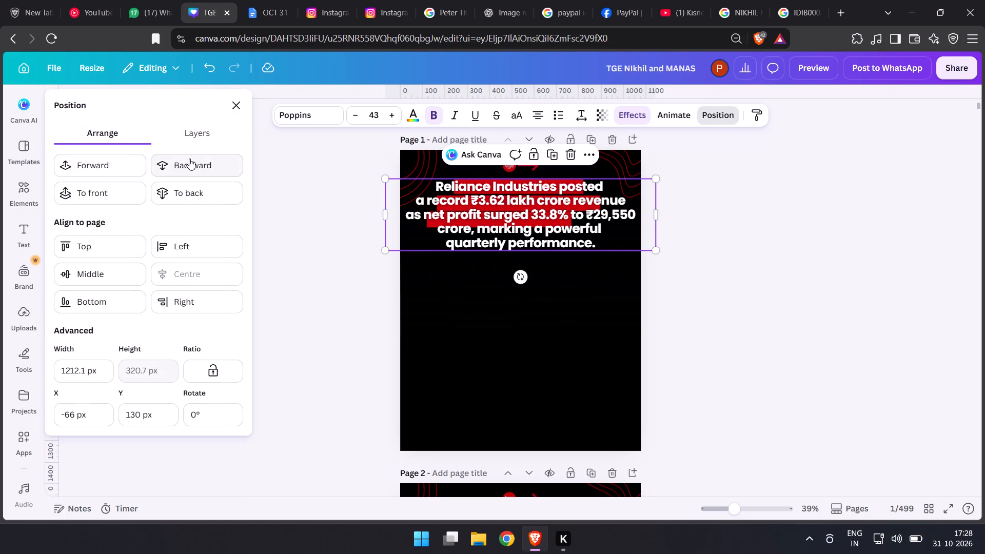
{"action": "left_click", "coordinate": [196, 130]}
{"action": "left_click", "coordinate": [199, 278]}
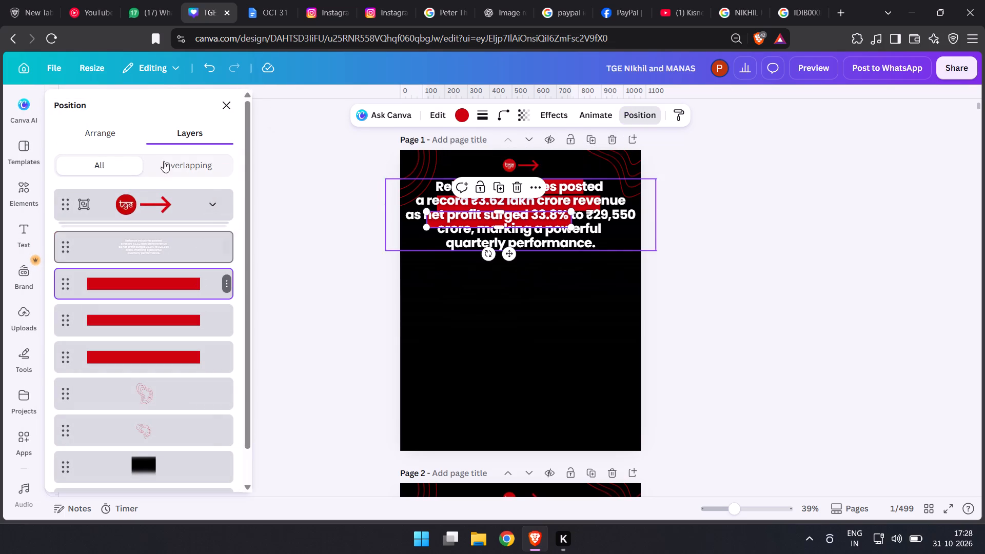
{"action": "left_click", "coordinate": [94, 146]}
{"action": "left_click", "coordinate": [95, 136]}
{"action": "left_click_drag", "start_coordinate": [159, 365], "coordinate": [151, 365]}
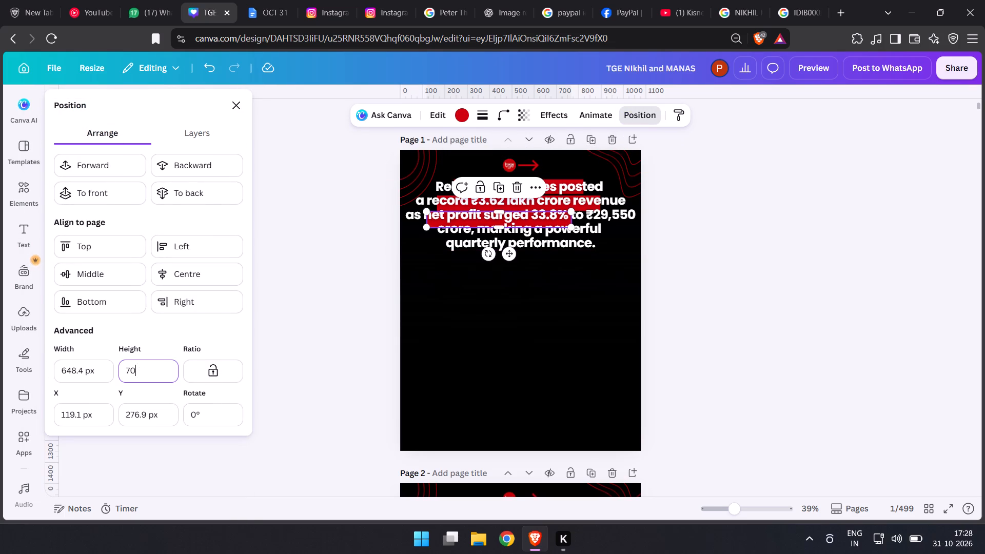
{"action": "left_click_drag", "start_coordinate": [151, 365], "coordinate": [127, 360]}
{"action": "type", "text": "65"}
{"action": "key", "text": "Return"}
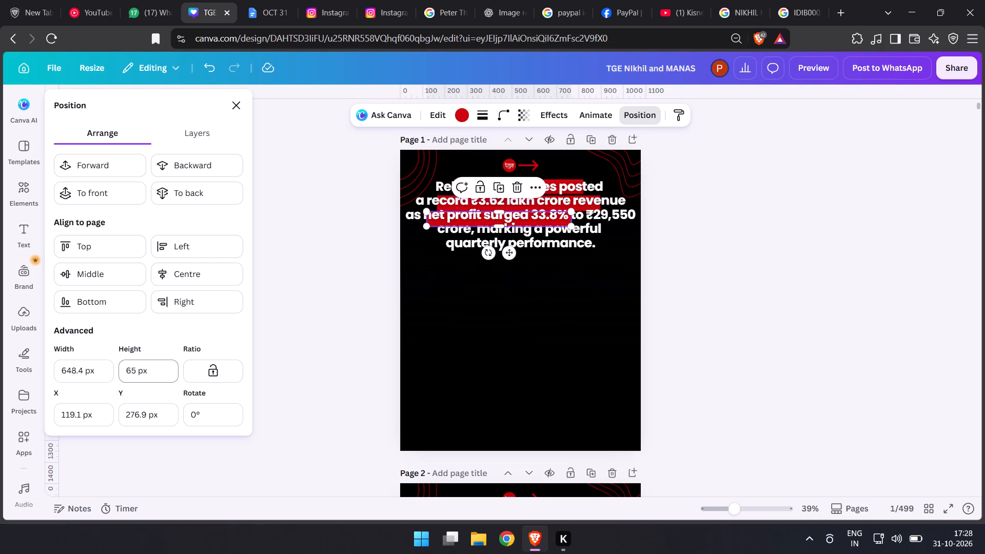
Set the height of the red highlight bar behind the second headline line to 65 px.
{"action": "left_click", "coordinate": [180, 130]}
{"action": "left_click", "coordinate": [126, 318]}
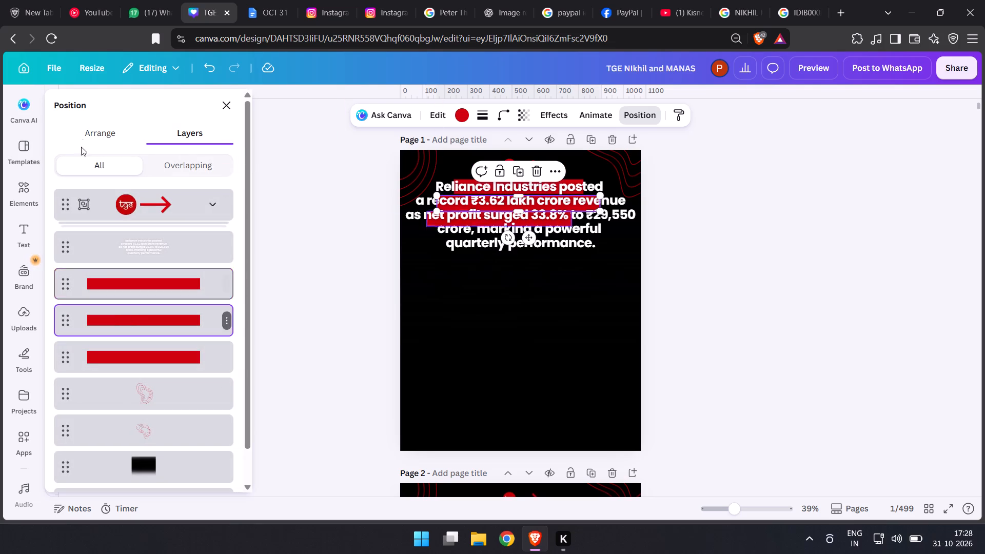
{"action": "left_click", "coordinate": [80, 135]}
{"action": "left_click_drag", "start_coordinate": [147, 371], "coordinate": [123, 367]}
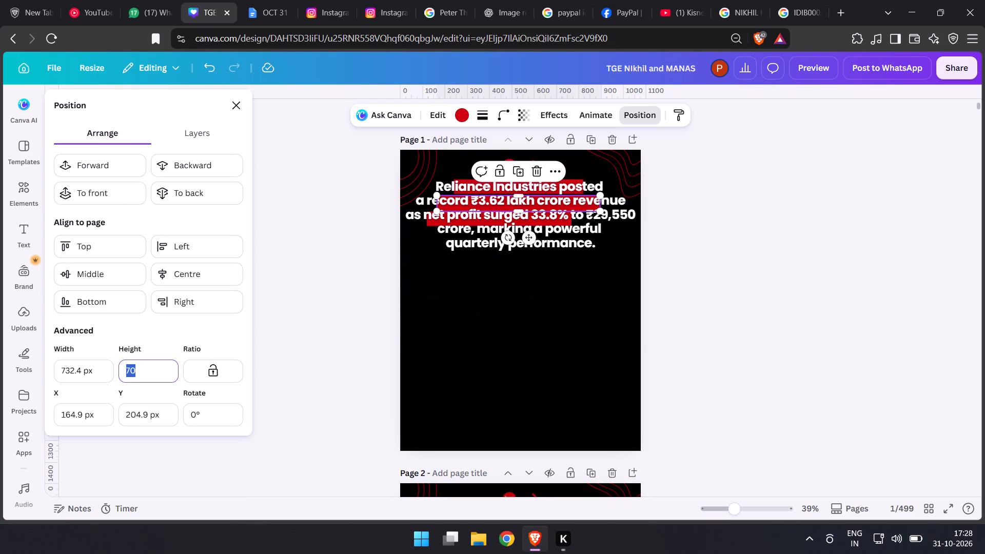
{"action": "left_click_drag", "start_coordinate": [123, 367], "coordinate": [123, 366]}
{"action": "type", "text": "65"}
{"action": "key", "text": "Return"}
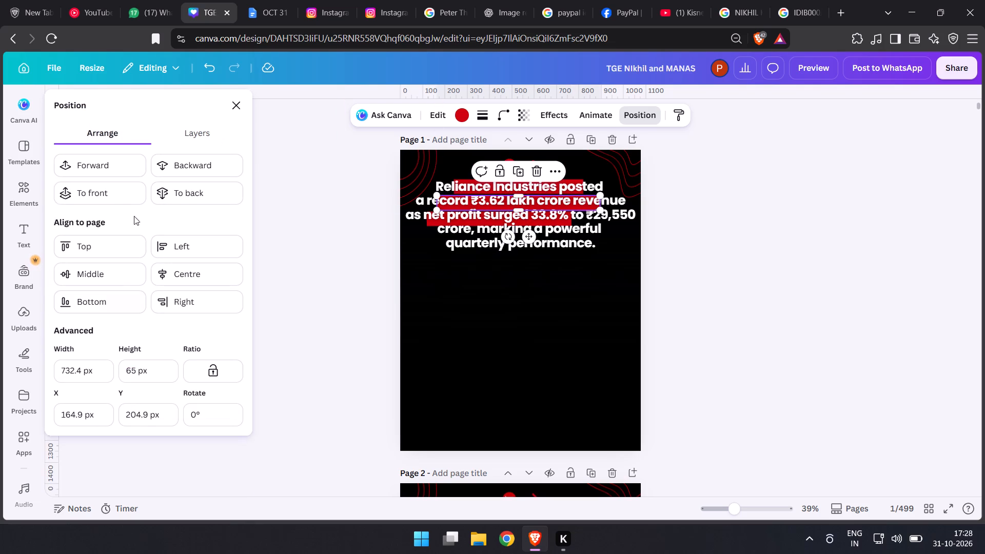
Check the height of the red highlight bar behind the first headline line.
{"action": "left_click", "coordinate": [198, 125]}
{"action": "left_click", "coordinate": [159, 355]}
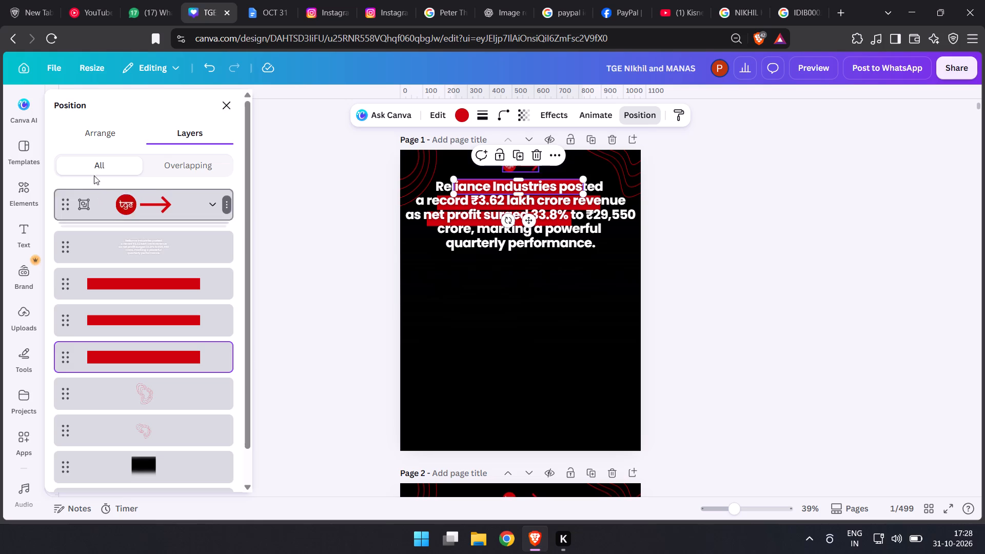
{"action": "left_click", "coordinate": [89, 126]}
{"action": "left_click_drag", "start_coordinate": [155, 367], "coordinate": [128, 358]}
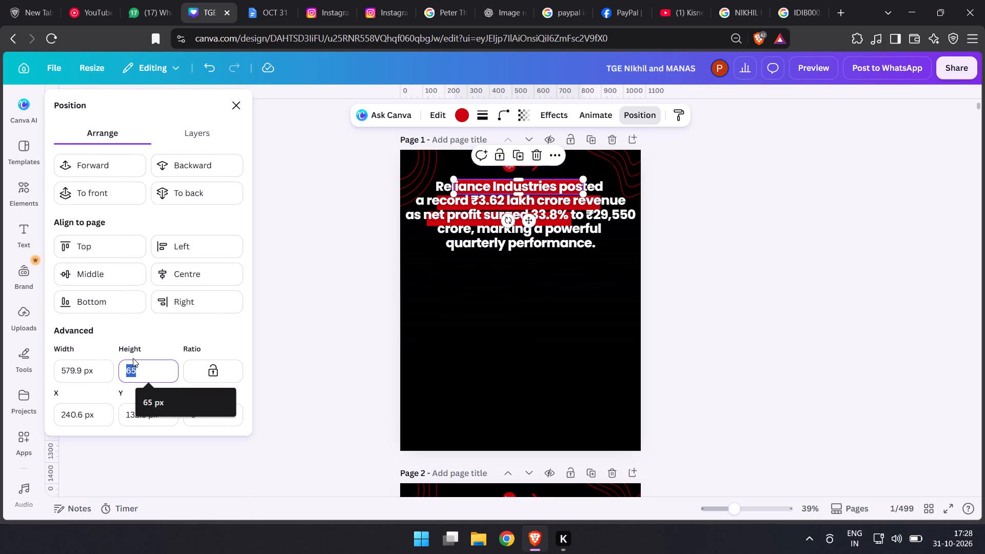
{"action": "left_click_drag", "start_coordinate": [608, 290], "coordinate": [613, 291]}
{"action": "left_click", "coordinate": [618, 289]}
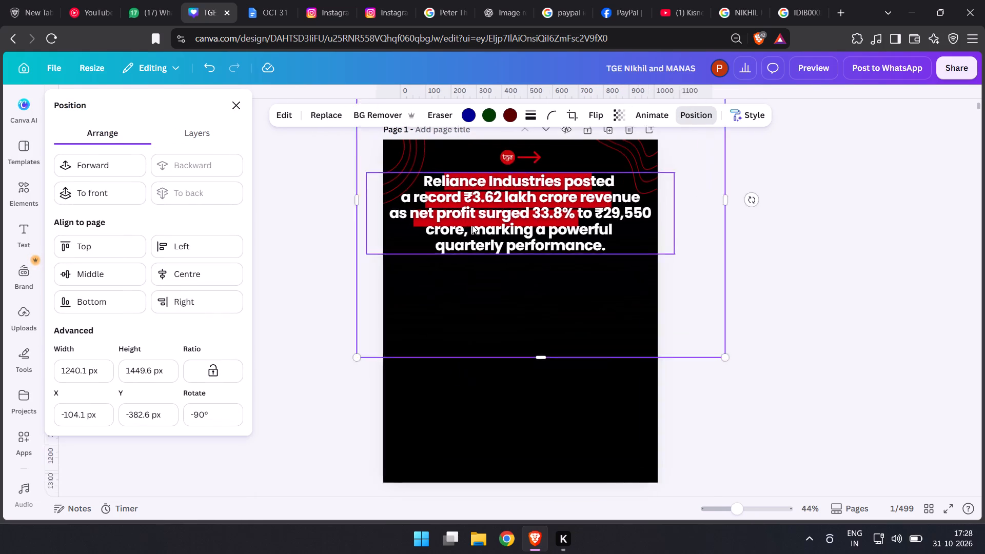
Widen the red bar behind the first headline line on both sides so it spans "Reliance Industries posted".
{"action": "scroll", "coordinate": [477, 228], "scroll_direction": "up", "scroll_amount": 1}
{"action": "scroll", "coordinate": [477, 228], "scroll_direction": "down", "scroll_amount": 1}
{"action": "scroll", "coordinate": [477, 227], "scroll_direction": "up", "scroll_amount": 2}
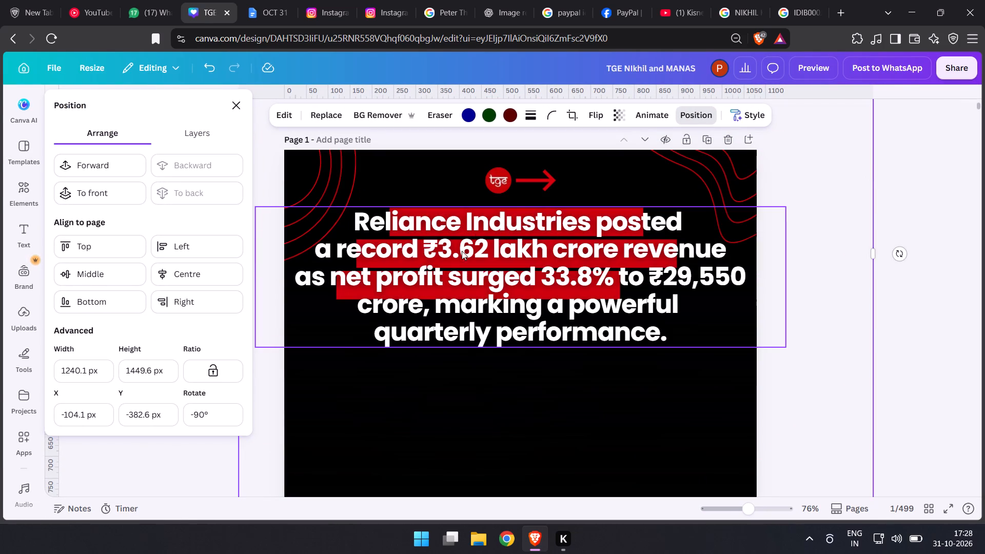
{"action": "left_click", "coordinate": [201, 132]}
{"action": "left_click", "coordinate": [176, 276]}
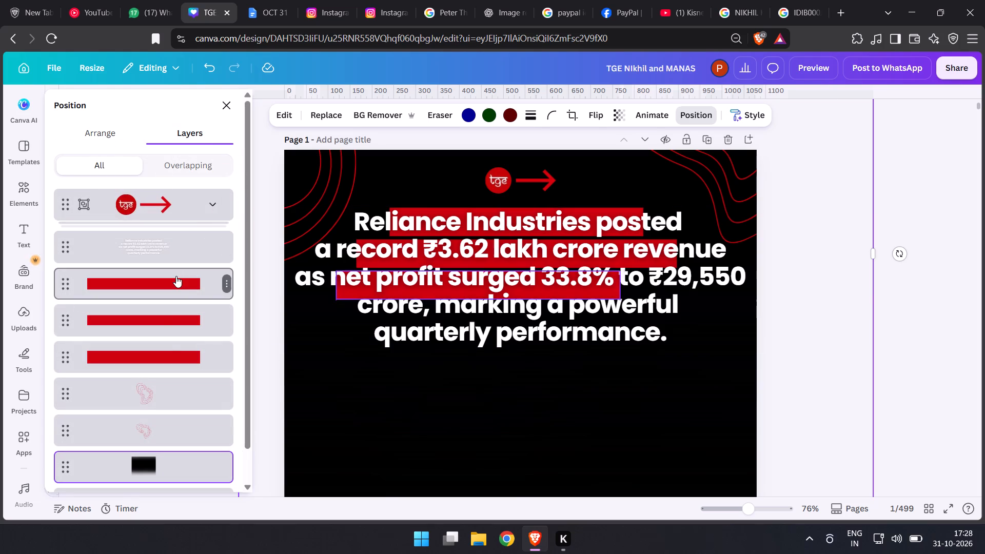
{"action": "left_click", "coordinate": [172, 346]}
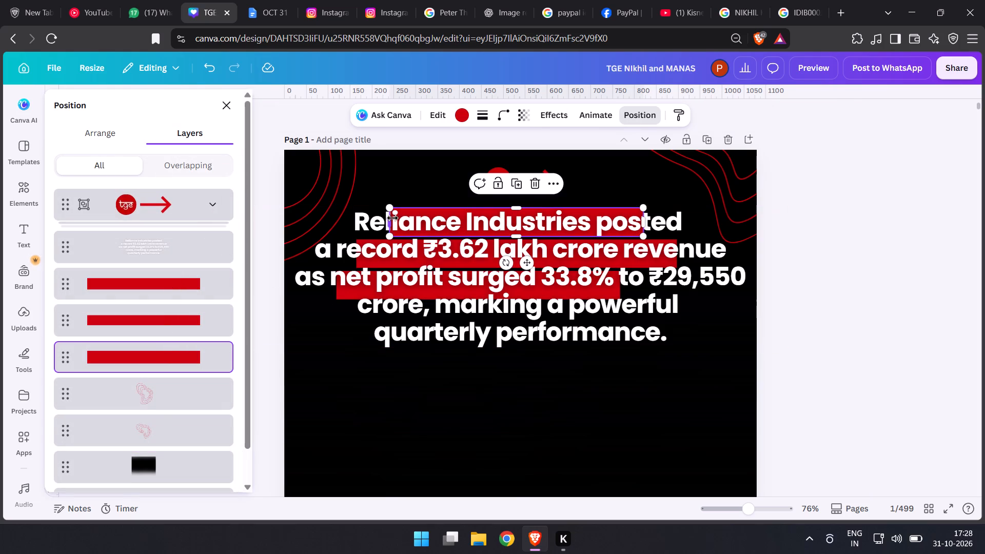
{"action": "left_click_drag", "start_coordinate": [390, 221], "coordinate": [351, 220]}
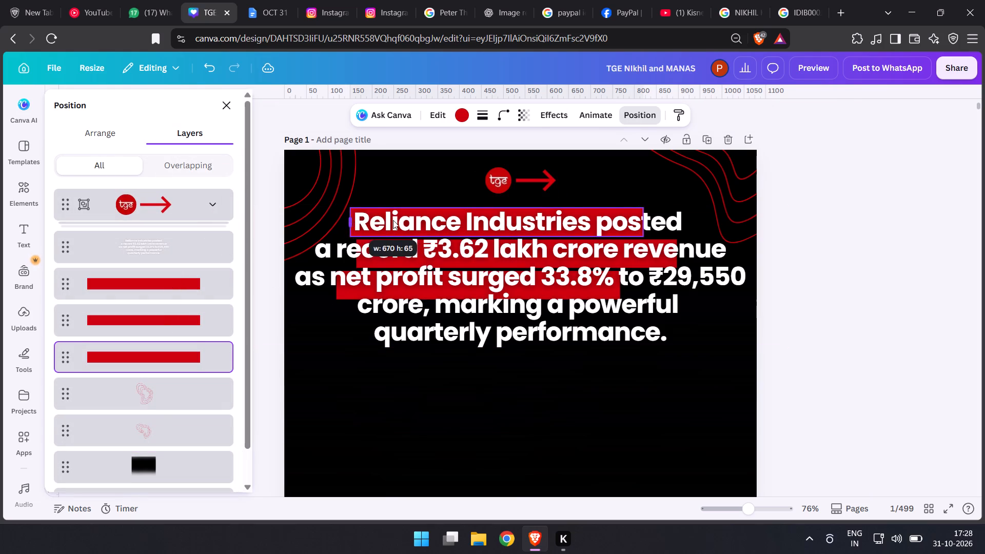
{"action": "left_click_drag", "start_coordinate": [642, 223], "coordinate": [688, 225]}
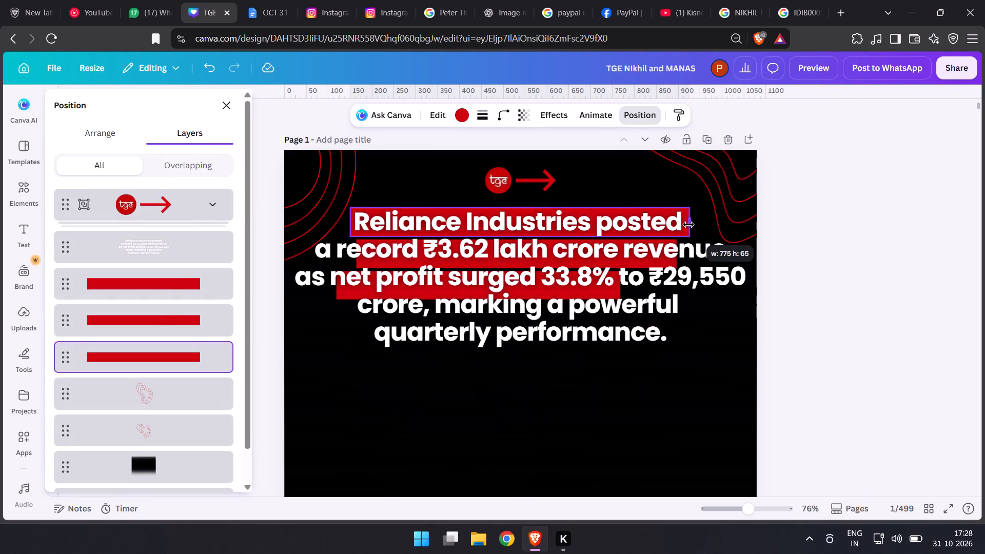
{"action": "left_click_drag", "start_coordinate": [688, 225], "coordinate": [685, 225]}
Shift the red bar behind the first headline line slightly up, aligning its top edge with the headline text box.
{"action": "left_click", "coordinate": [186, 307]}
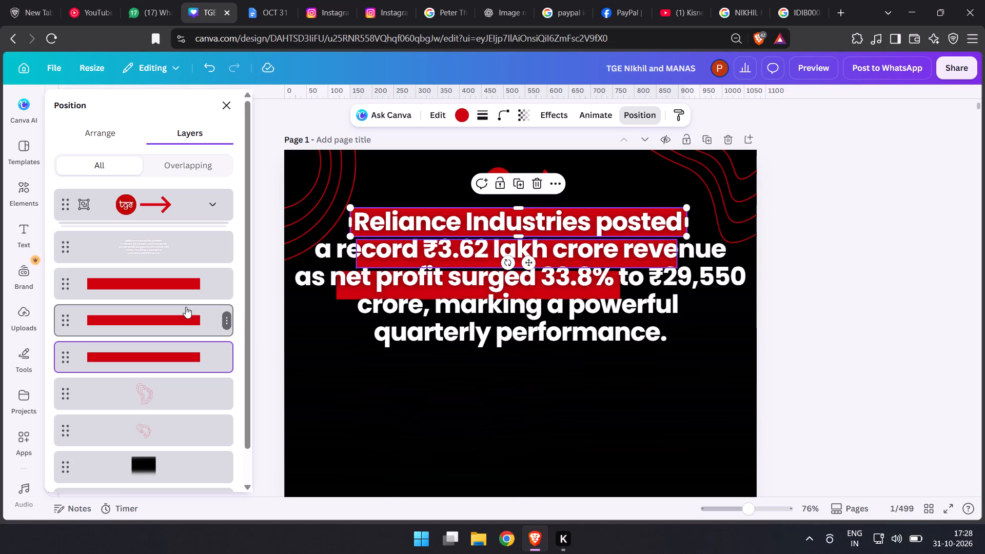
{"action": "left_click", "coordinate": [407, 261]}
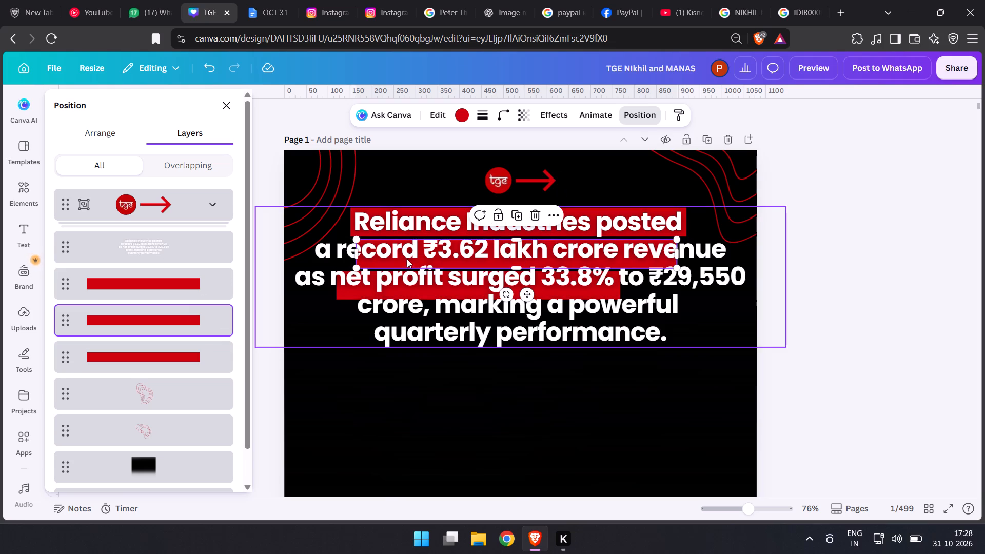
{"action": "left_click", "coordinate": [170, 280]}
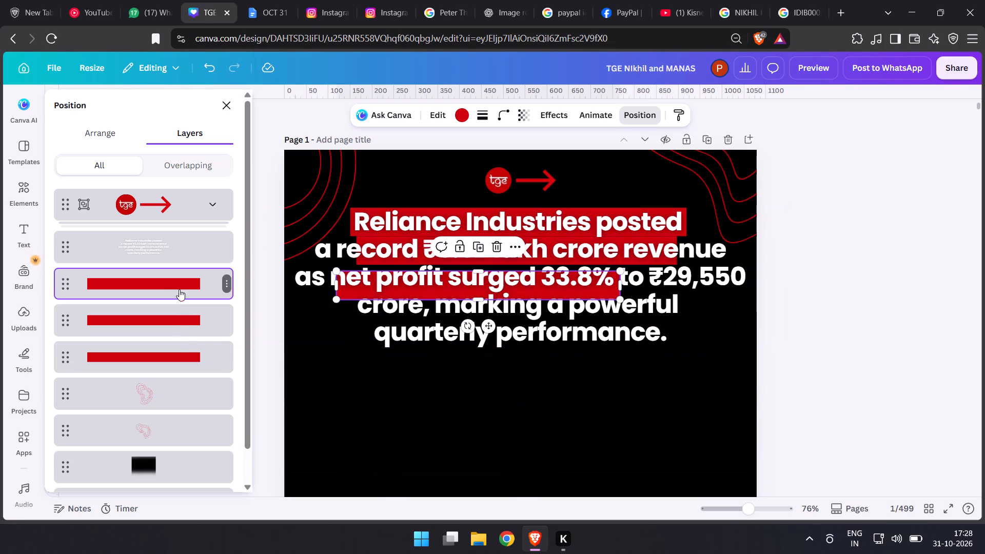
{"action": "left_click", "coordinate": [182, 331]}
{"action": "left_click", "coordinate": [178, 352]}
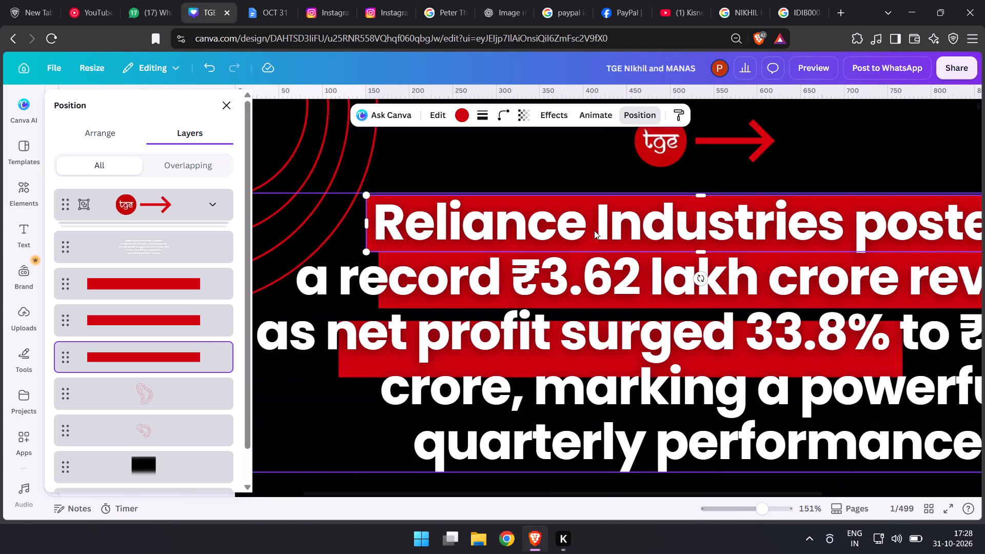
{"action": "left_click", "coordinate": [589, 233]}
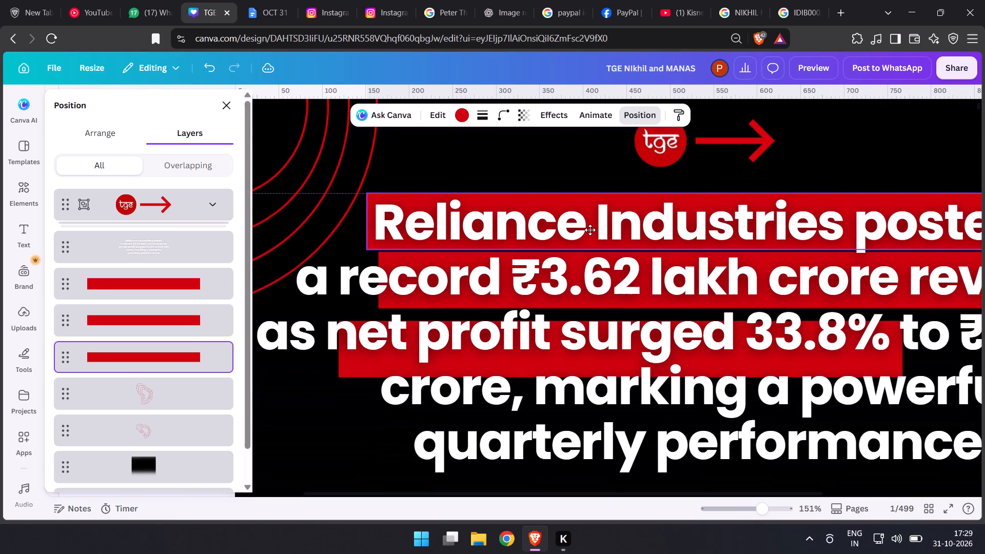
Extend the start of the red bar behind the second headline line out towards the opening "a", about 817 px wide.
{"action": "left_click", "coordinate": [190, 330]}
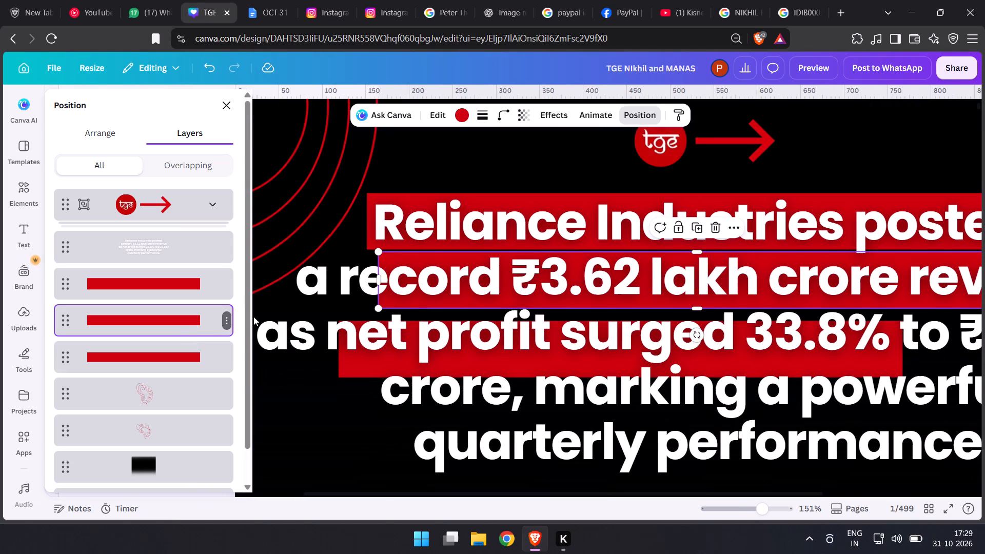
{"action": "left_click_drag", "start_coordinate": [375, 278], "coordinate": [298, 274]}
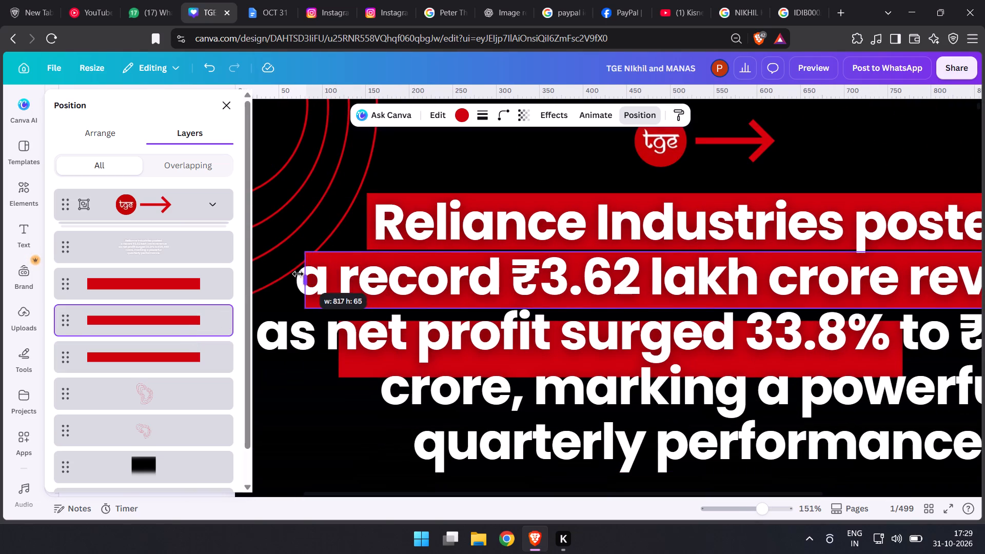
Widen the red bar behind the second headline line on both sides so it spans "a record ₹3.62 lakh crore revenue".
{"action": "left_click_drag", "start_coordinate": [298, 274], "coordinate": [288, 276]}
{"action": "scroll", "coordinate": [290, 279], "scroll_direction": "down", "scroll_amount": 1}
{"action": "scroll", "coordinate": [290, 279], "scroll_direction": "up", "scroll_amount": 1}
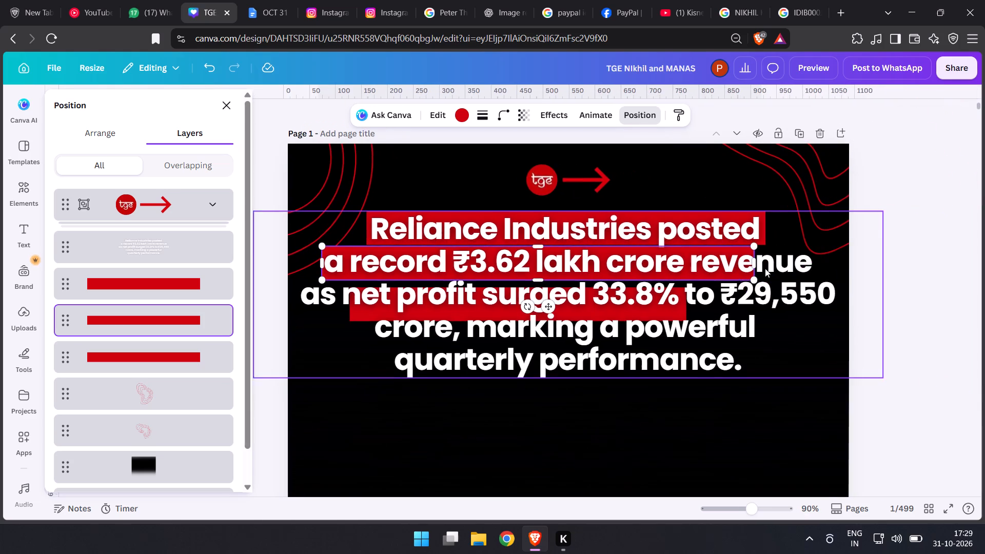
{"action": "left_click_drag", "start_coordinate": [744, 264], "coordinate": [762, 264]}
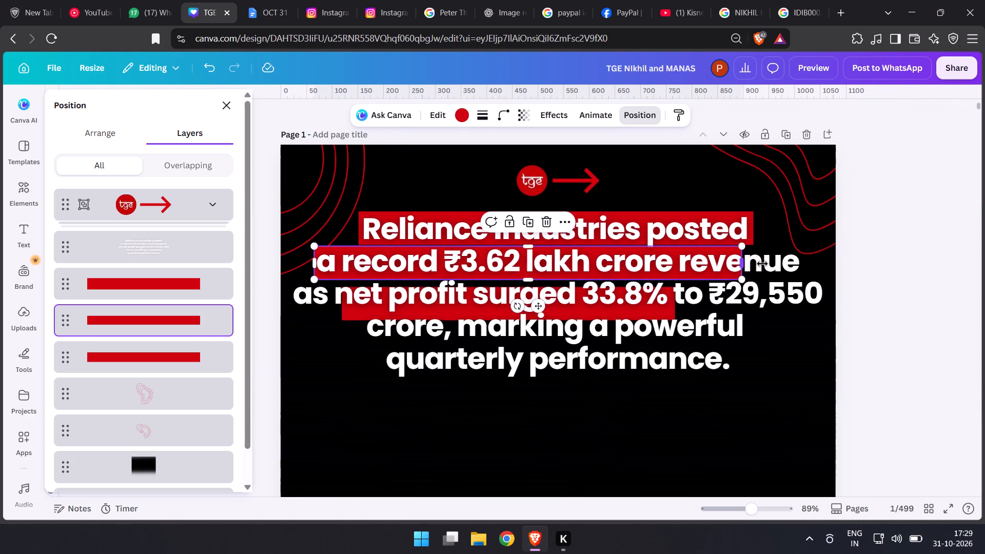
{"action": "left_click_drag", "start_coordinate": [762, 264], "coordinate": [807, 256]}
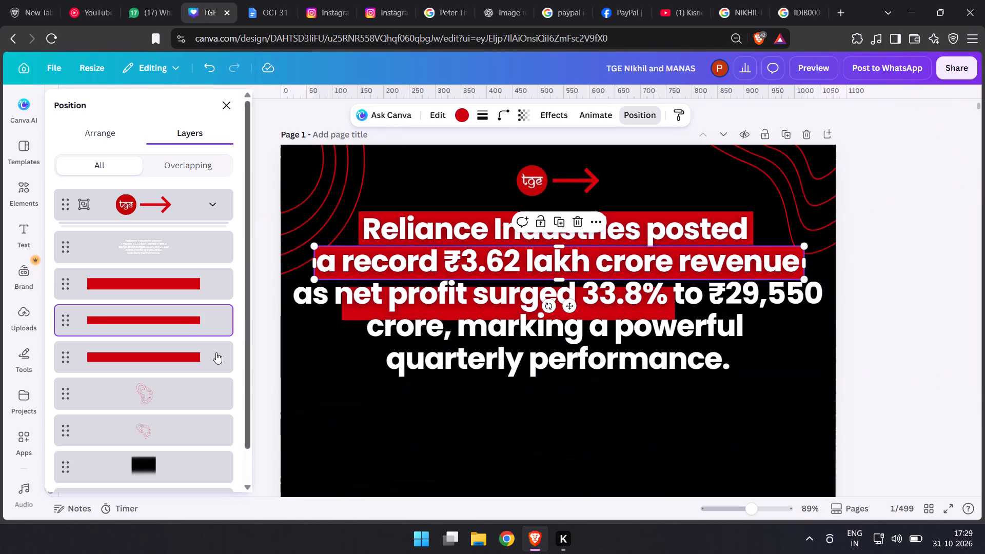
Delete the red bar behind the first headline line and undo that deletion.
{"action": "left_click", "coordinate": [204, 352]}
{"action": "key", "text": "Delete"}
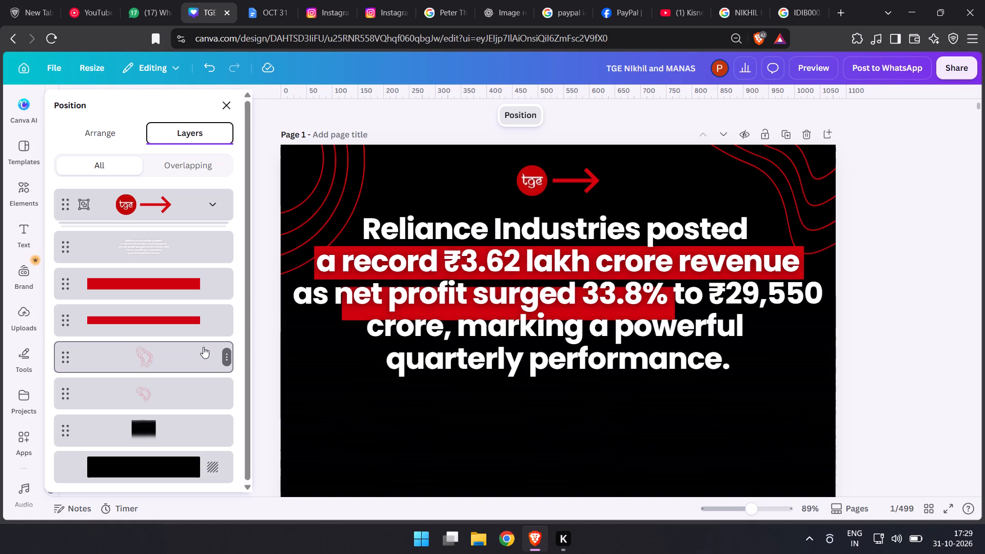
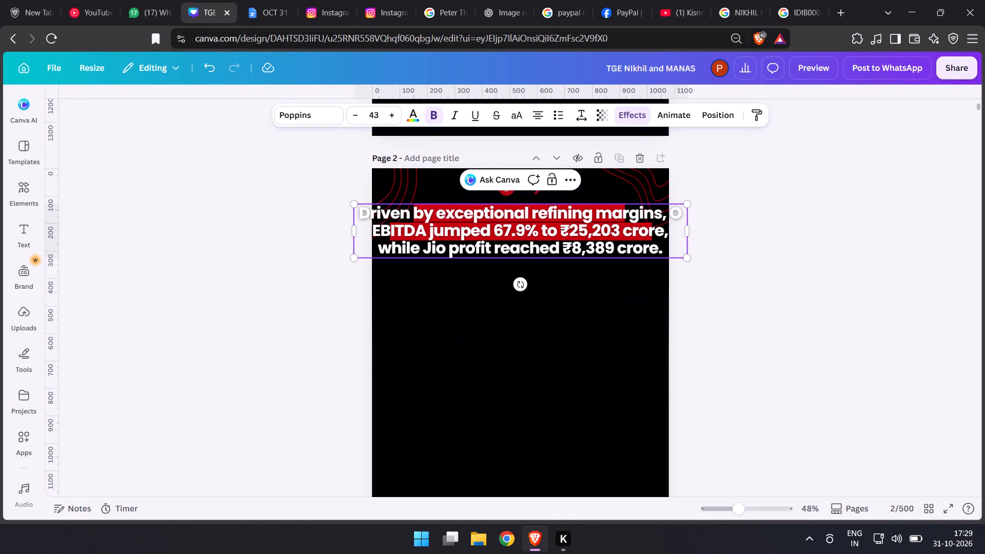
Complete the word "Oil" after "refining margins," in the page 2 headline, followed by a space.
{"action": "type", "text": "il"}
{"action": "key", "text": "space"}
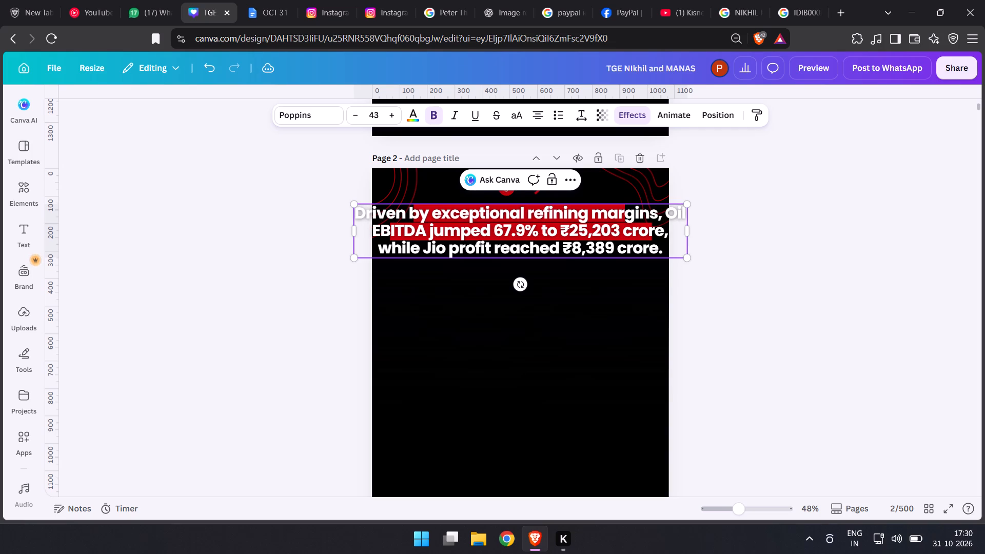
Insert "to Chemicals" before "EBITDA" in the page 2 headline.
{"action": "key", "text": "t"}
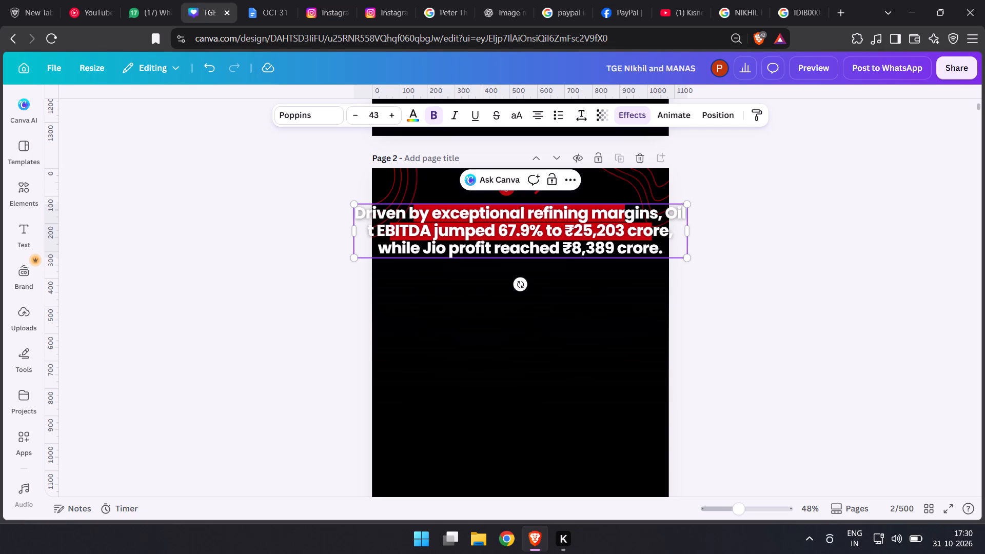
{"action": "type", "text": "o"}
{"action": "key", "text": "space"}
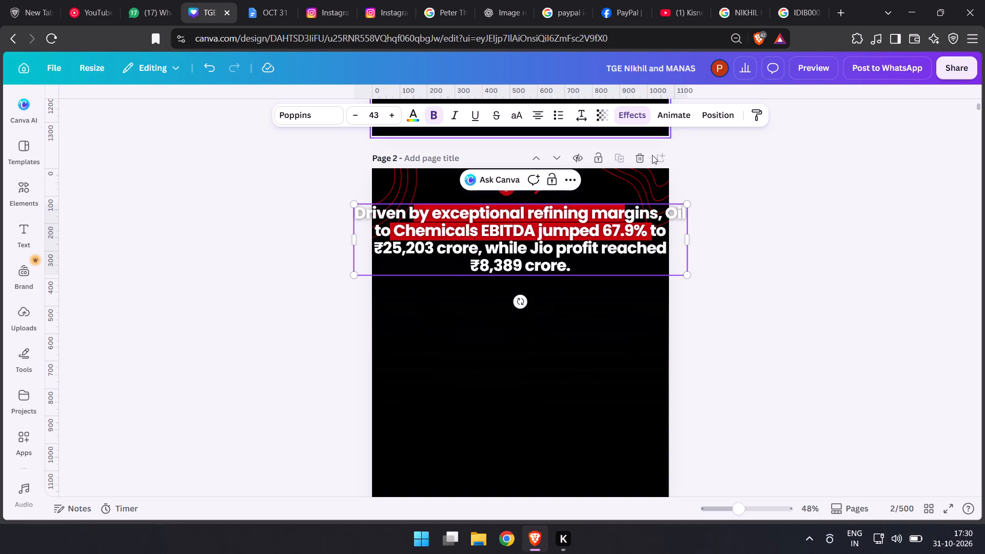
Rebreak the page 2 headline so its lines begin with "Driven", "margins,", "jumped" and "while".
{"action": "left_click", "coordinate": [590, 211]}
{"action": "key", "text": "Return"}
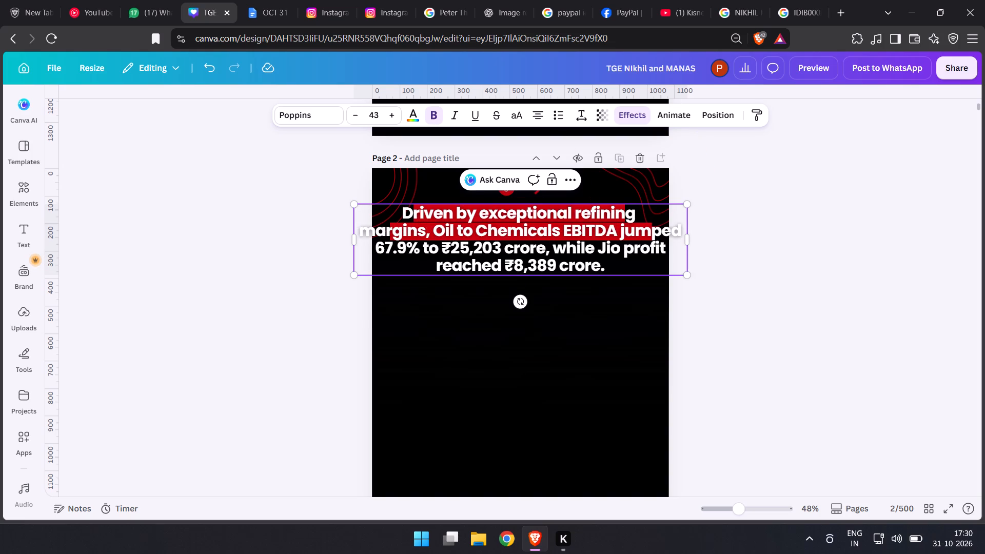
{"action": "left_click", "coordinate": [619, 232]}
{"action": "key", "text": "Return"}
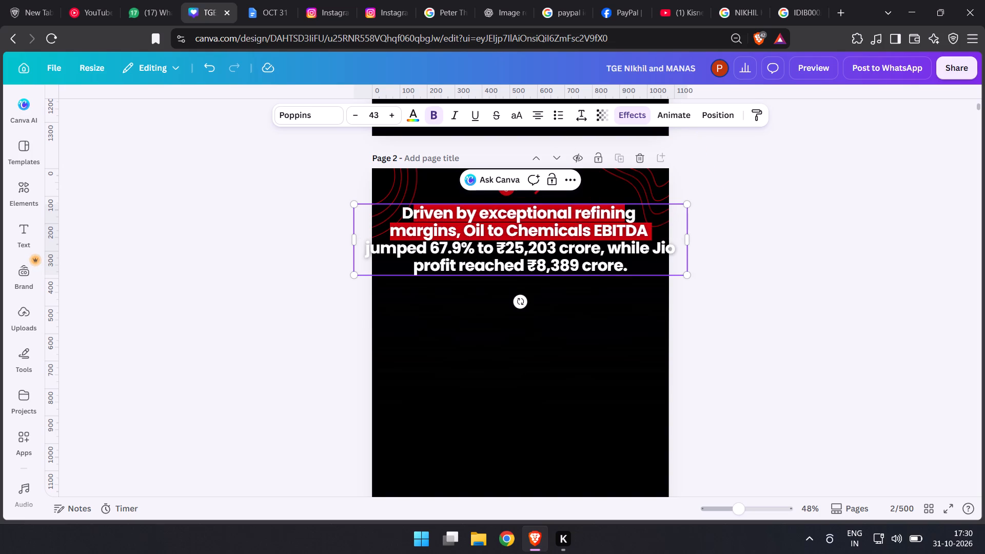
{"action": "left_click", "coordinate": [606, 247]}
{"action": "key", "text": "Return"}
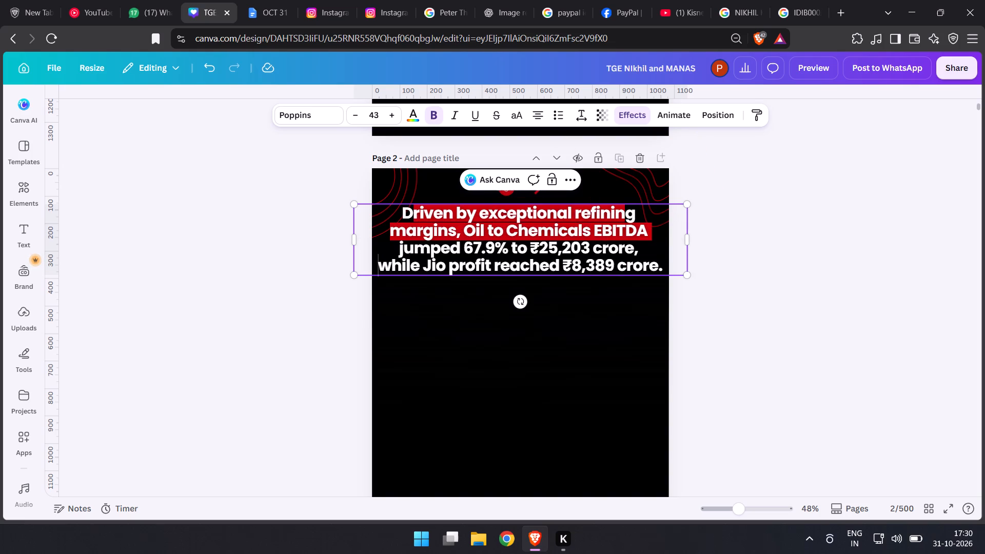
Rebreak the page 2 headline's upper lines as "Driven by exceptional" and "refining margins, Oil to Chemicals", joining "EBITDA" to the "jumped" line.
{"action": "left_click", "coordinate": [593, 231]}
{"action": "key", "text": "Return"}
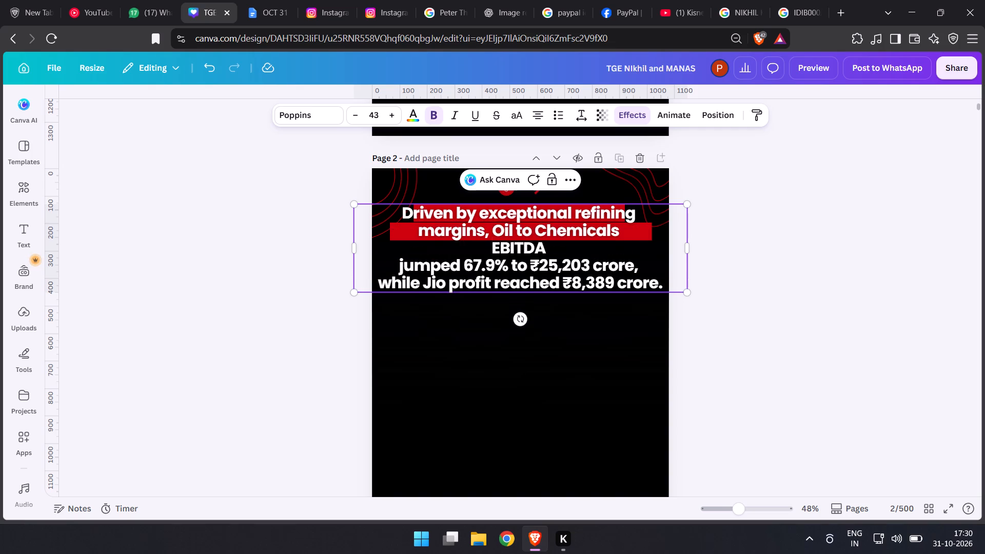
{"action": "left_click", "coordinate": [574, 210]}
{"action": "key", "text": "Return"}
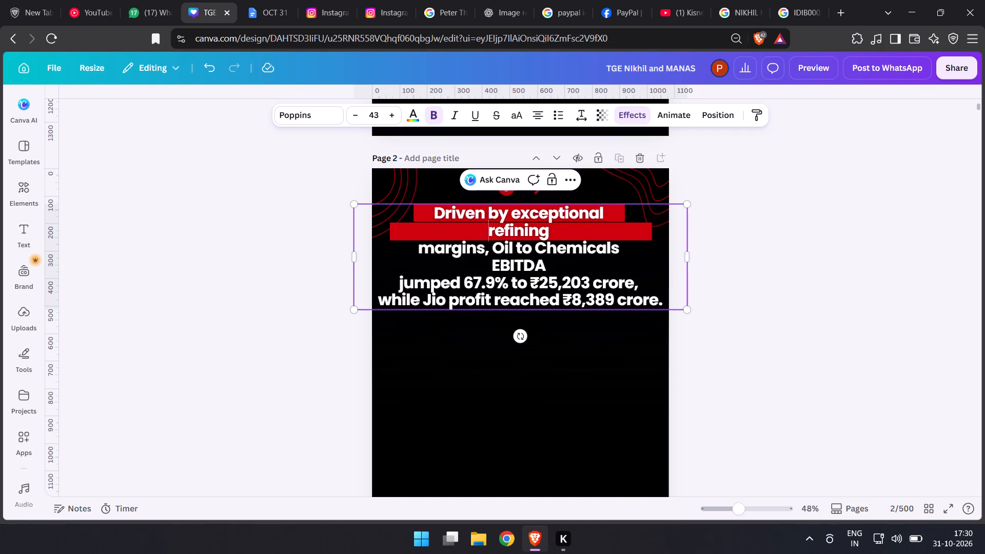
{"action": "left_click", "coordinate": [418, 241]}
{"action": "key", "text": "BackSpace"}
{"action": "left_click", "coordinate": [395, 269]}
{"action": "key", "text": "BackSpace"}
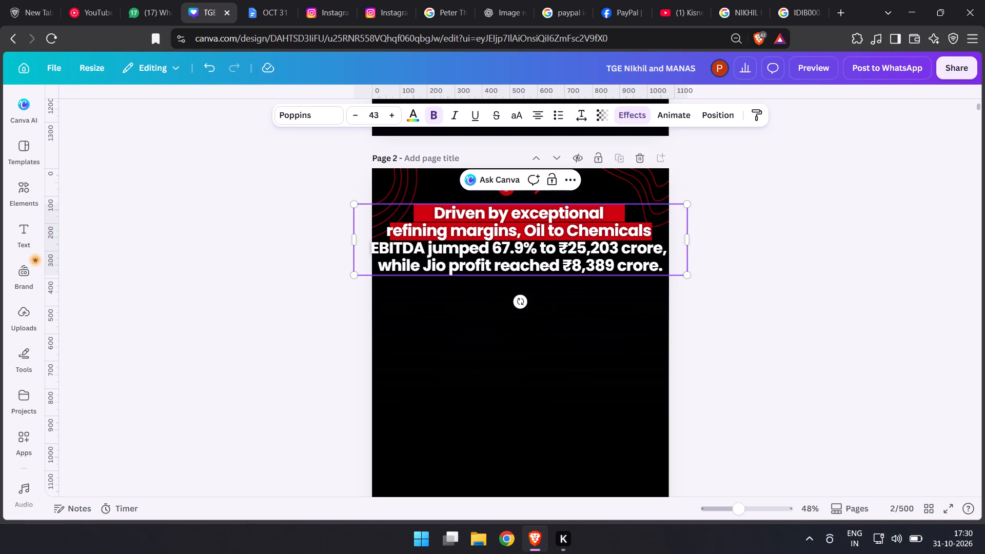
Replace "crore" after ₹25,203 with "CR" in the page 2 headline.
{"action": "left_click", "coordinate": [665, 247]}
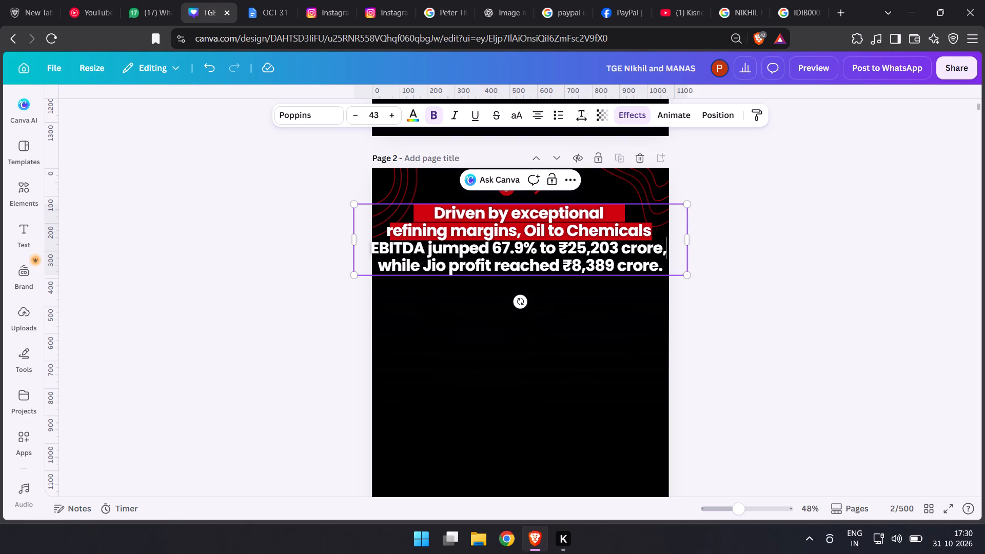
{"action": "left_click", "coordinate": [662, 249]}
{"action": "key", "text": "BackSpace"}
{"action": "key", "text": "BackSpace"}
{"action": "key", "text": "BackSpace"}
{"action": "key", "text": "BackSpace"}
{"action": "key", "text": "BackSpace"}
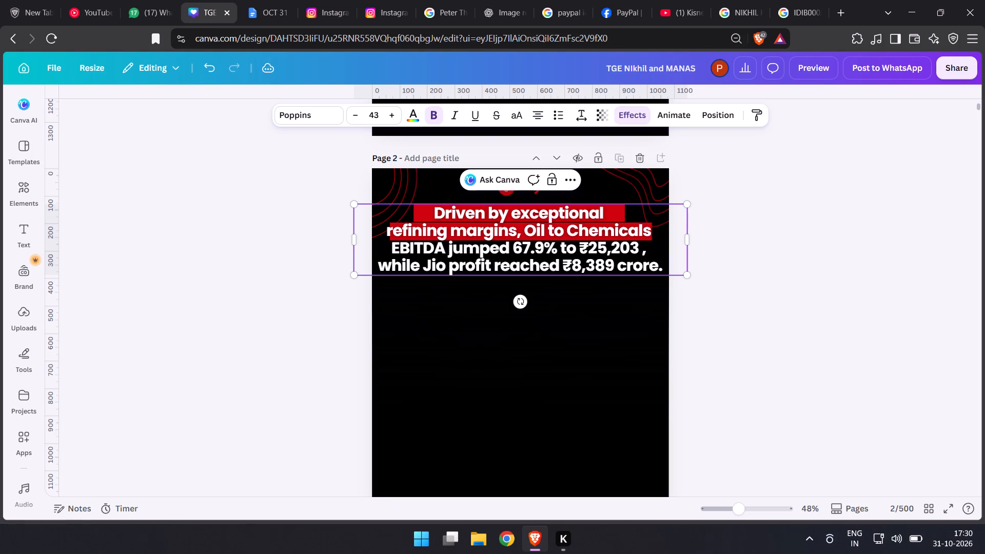
{"action": "type", "text": "CR"}
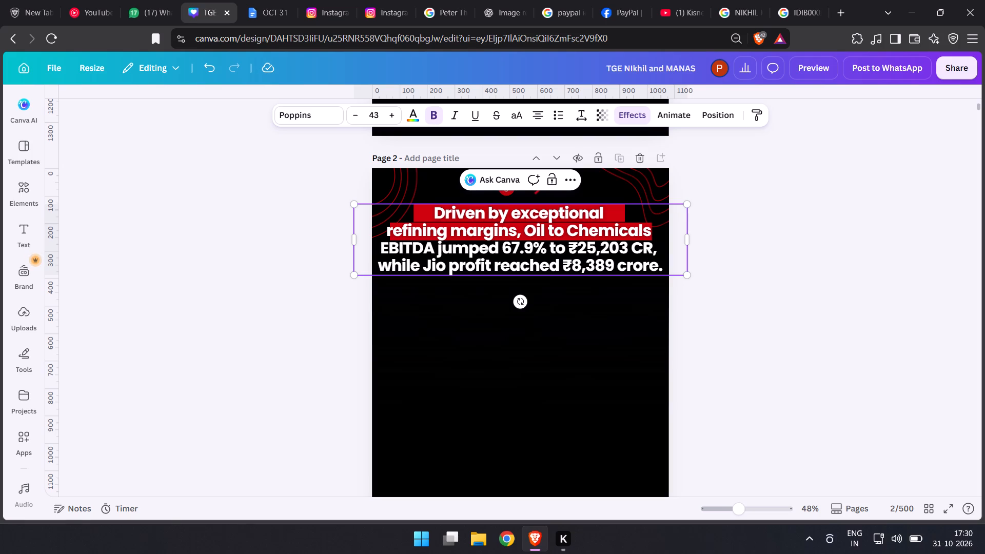
Put "₹8,389 crore." on its own line and move "Chemicals" down to start the EBITDA line in the page 2 headline.
{"action": "left_click", "coordinate": [556, 260]}
{"action": "key", "text": "Return"}
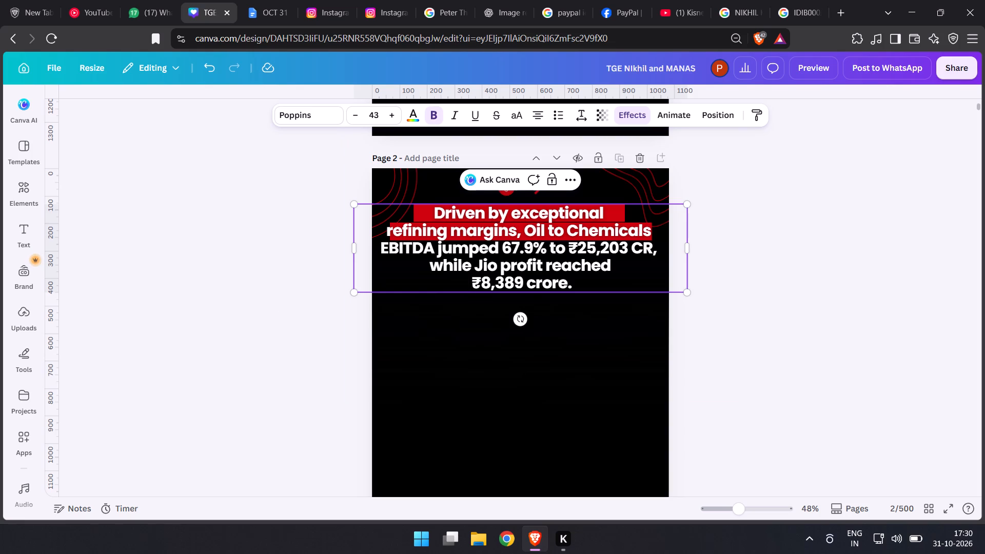
{"action": "left_click", "coordinate": [565, 225]}
{"action": "key", "text": "Return"}
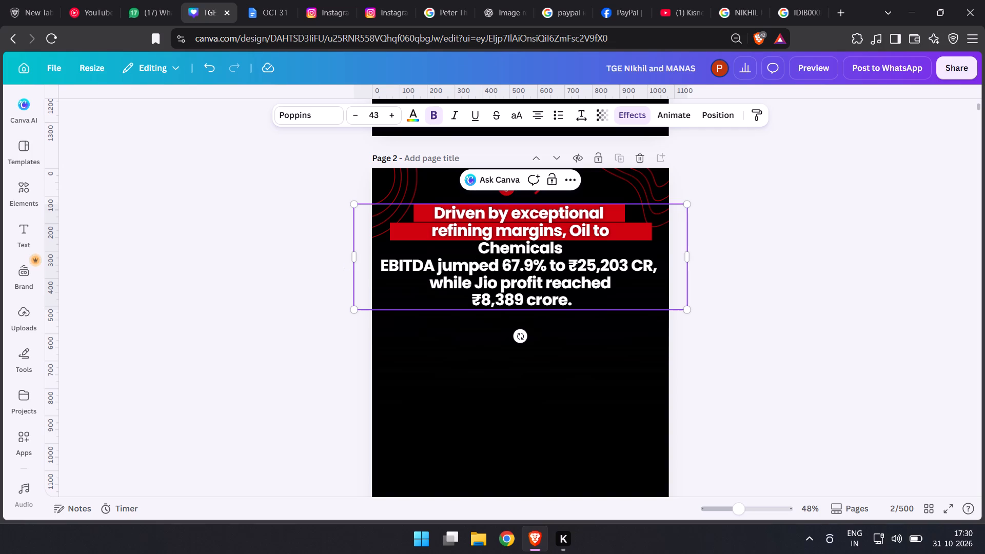
{"action": "left_click", "coordinate": [376, 267]}
{"action": "key", "text": "BackSpace"}
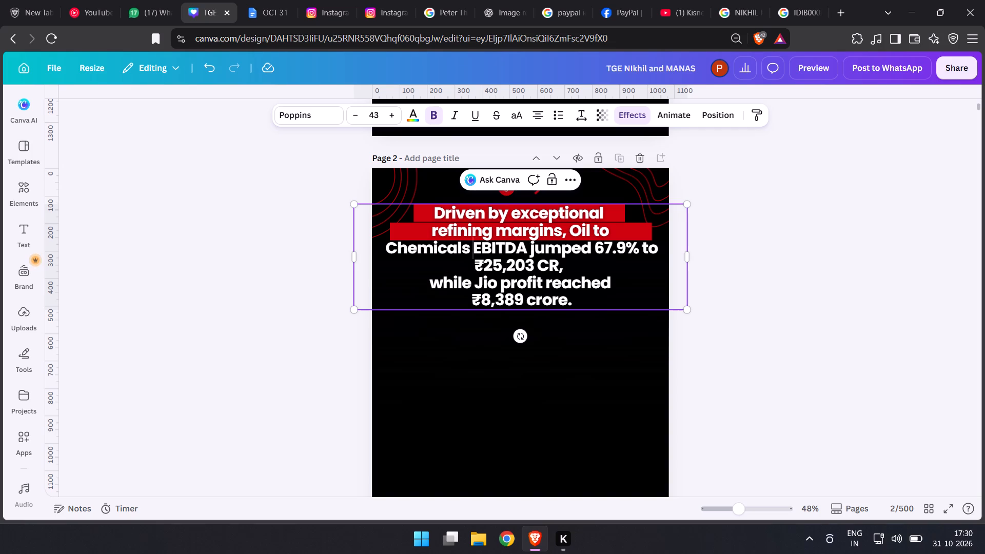
{"action": "key", "text": "BackSpace"}
{"action": "key", "text": "space"}
Rebreak the headline's upper lines as "Driven by", "exceptional refining margins, Oil" and "to Chemicals EBITDA jumped 67.9% to".
{"action": "left_click", "coordinate": [511, 209]}
{"action": "key", "text": "Return"}
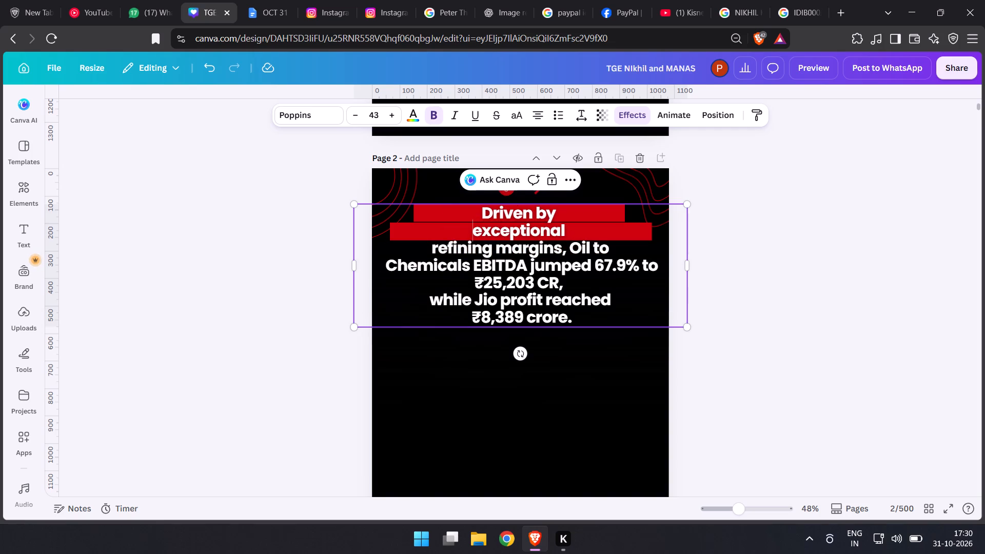
{"action": "left_click", "coordinate": [433, 248]}
{"action": "key", "text": "BackSpace"}
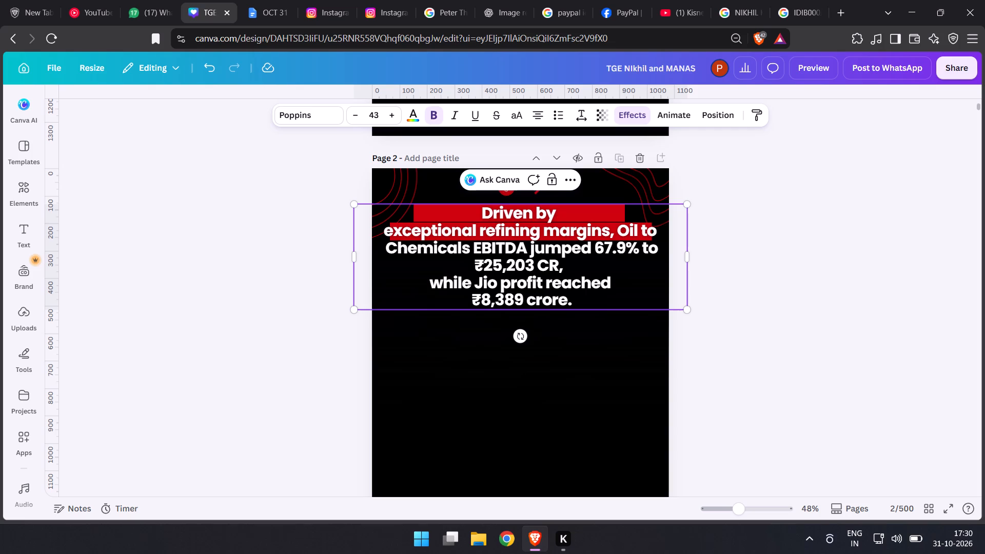
{"action": "left_click", "coordinate": [641, 232]}
{"action": "key", "text": "Return"}
{"action": "left_click", "coordinate": [382, 271]}
{"action": "key", "text": "BackSpace"}
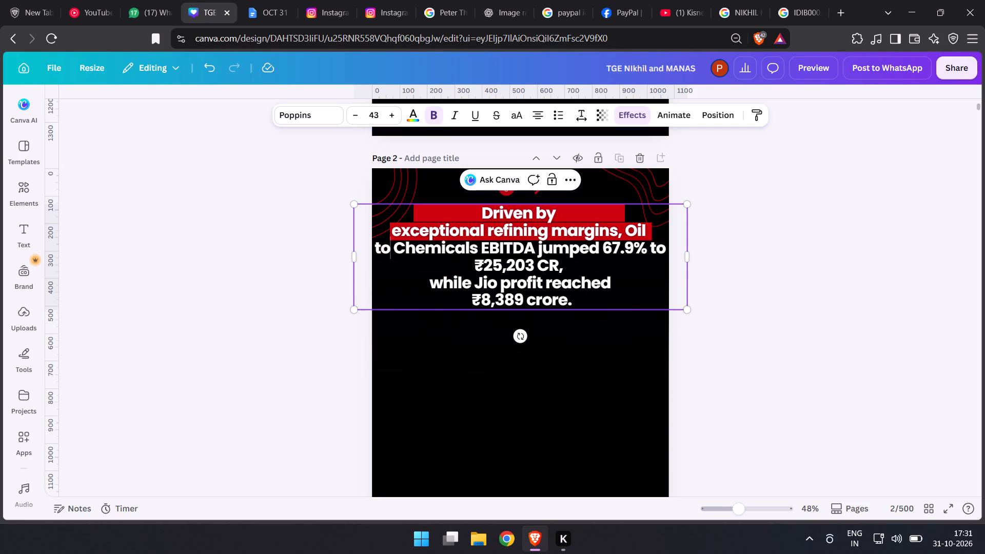
{"action": "left_click", "coordinate": [392, 248]}
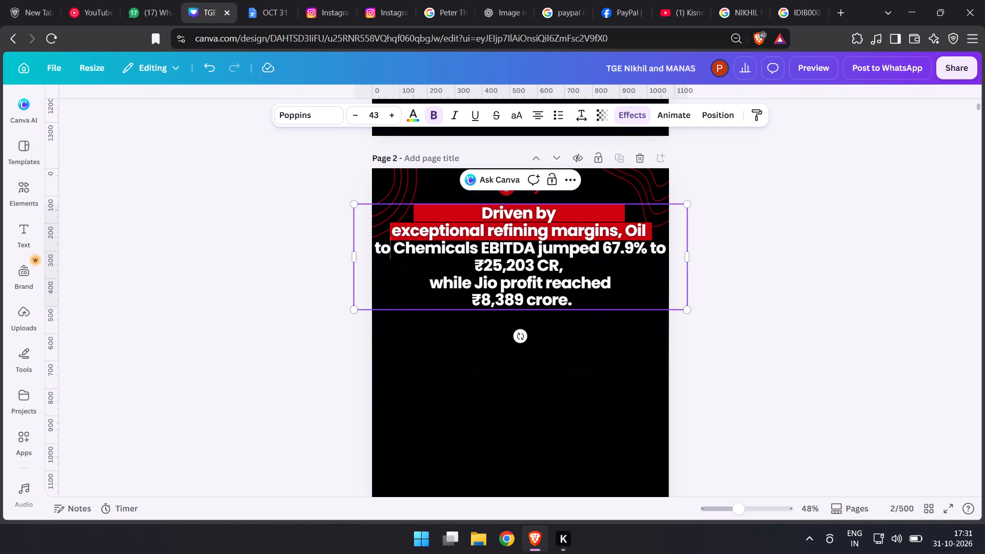
{"action": "left_click", "coordinate": [392, 248]}
{"action": "key", "text": "BackSpace"}
{"action": "key", "text": "space"}
Rebreak the end of the page 2 headline as "₹25,203 CR, while Jio profit" and "reached ₹8,389 crore.".
{"action": "left_click", "coordinate": [425, 286]}
{"action": "key", "text": "equal"}
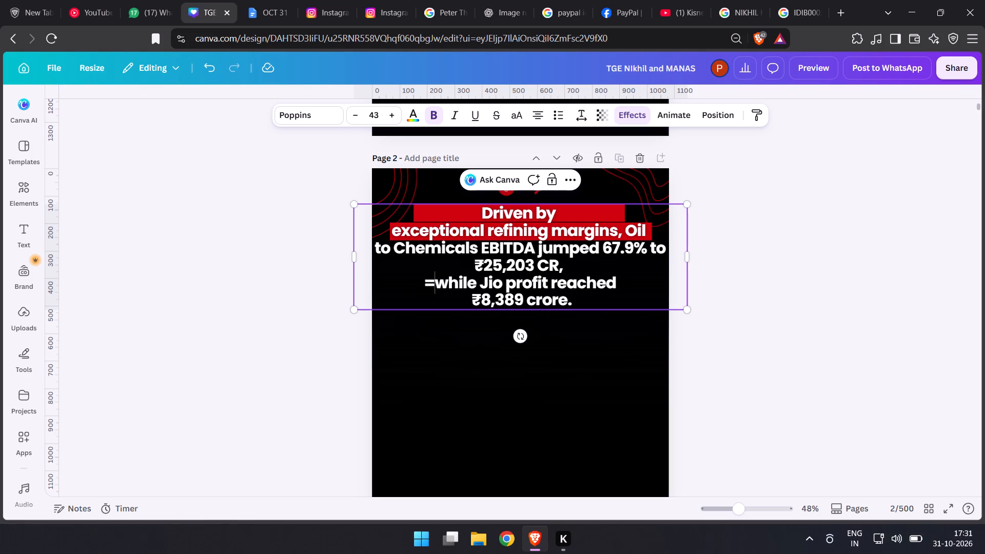
{"action": "key", "text": "BackSpace"}
{"action": "key", "text": "BackSpace"}
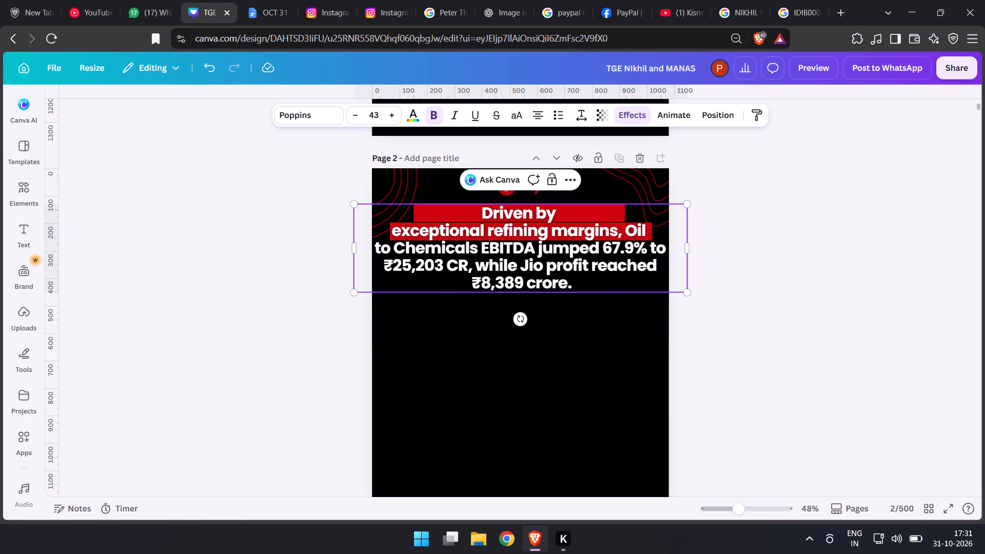
{"action": "key", "text": "space"}
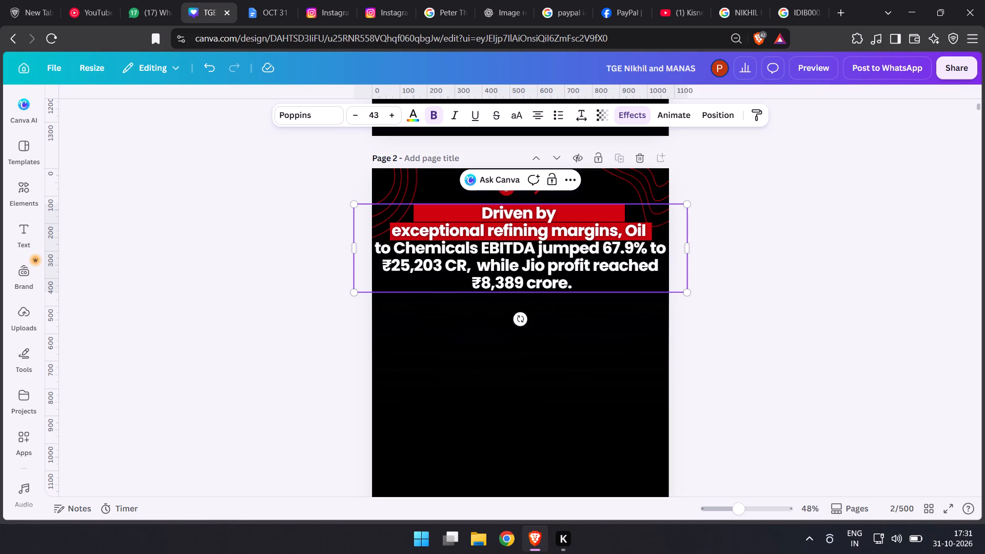
{"action": "left_click", "coordinate": [592, 264]}
{"action": "key", "text": "Return"}
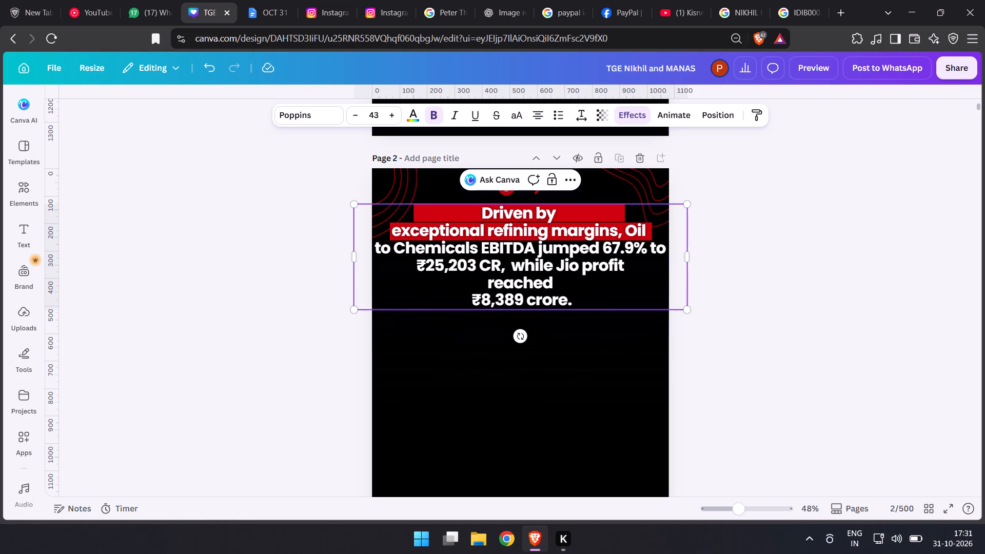
{"action": "left_click", "coordinate": [475, 295]}
{"action": "key", "text": "BackSpace"}
{"action": "key", "text": "BackSpace"}
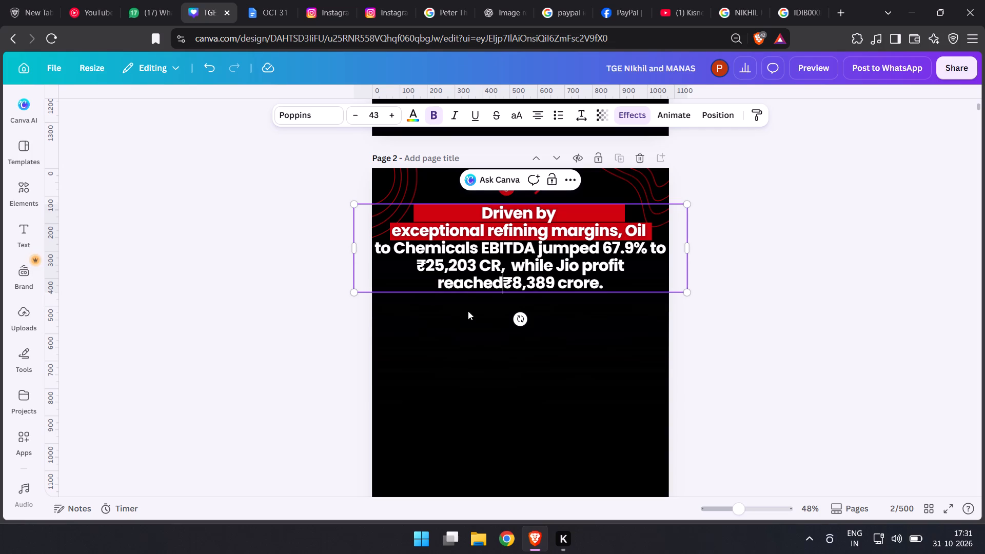
{"action": "key", "text": "space"}
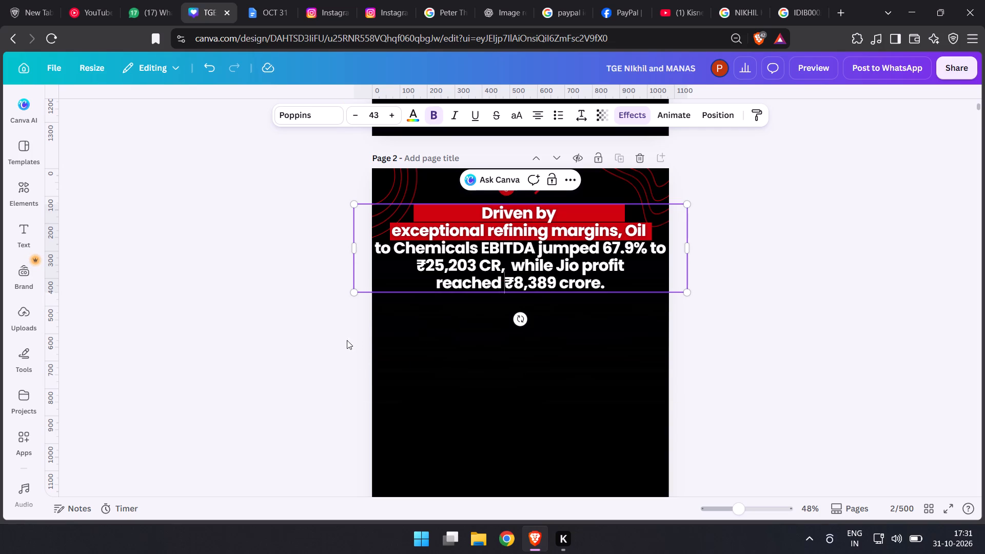
{"action": "double_click", "coordinate": [341, 343]}
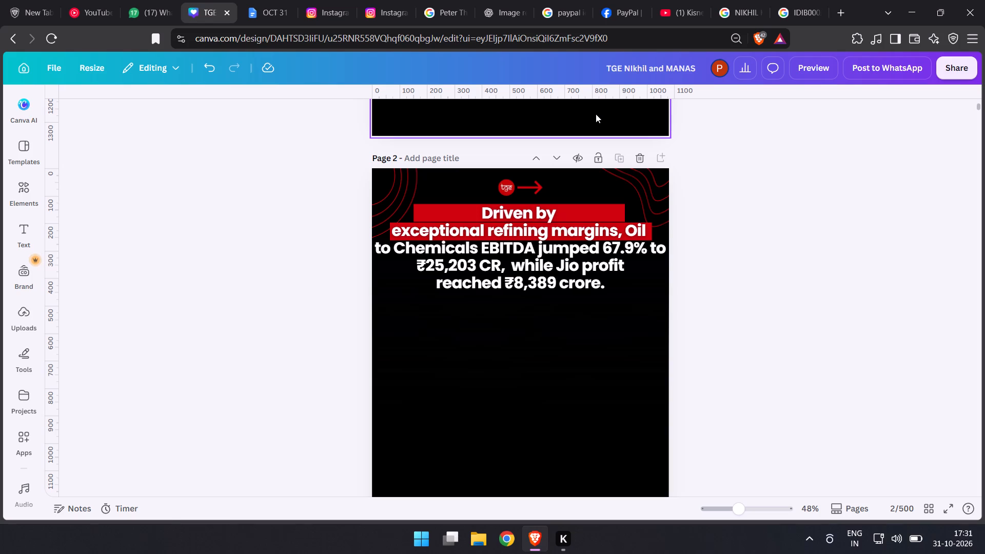
Check the dimensions and position of the red bar behind the second line of the page 2 headline.
{"action": "left_click", "coordinate": [603, 235]}
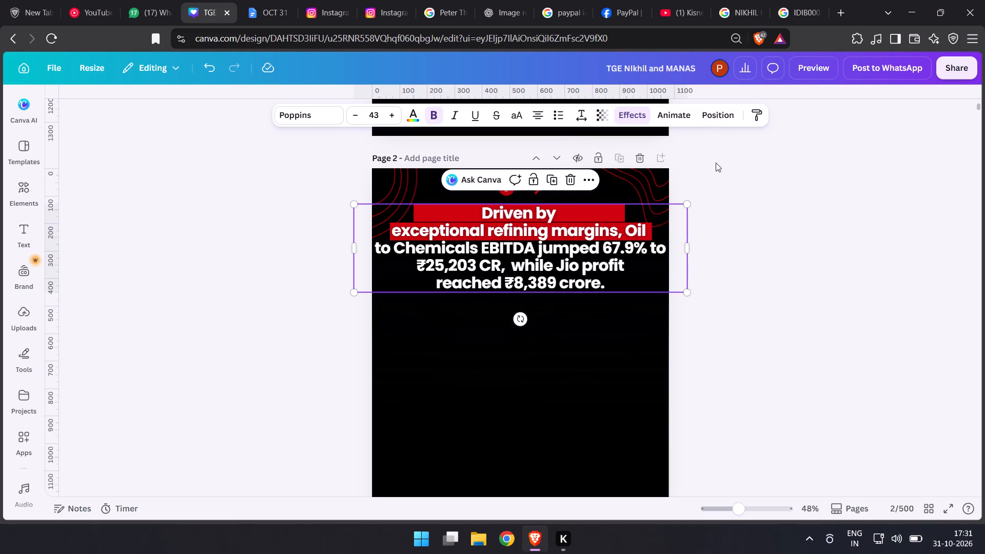
{"action": "left_click", "coordinate": [719, 116]}
{"action": "left_click", "coordinate": [152, 286]}
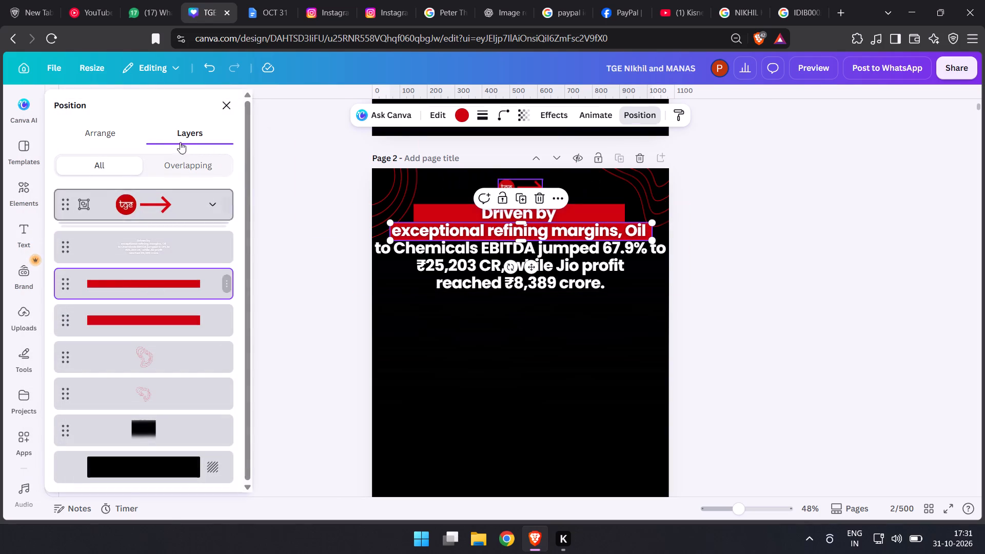
{"action": "left_click", "coordinate": [117, 127]}
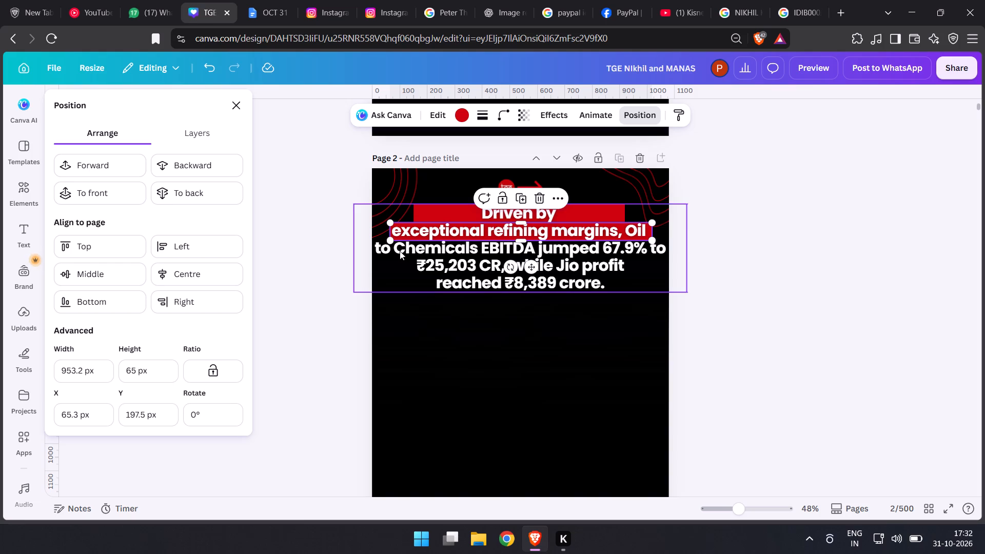
{"action": "left_click", "coordinate": [213, 138]}
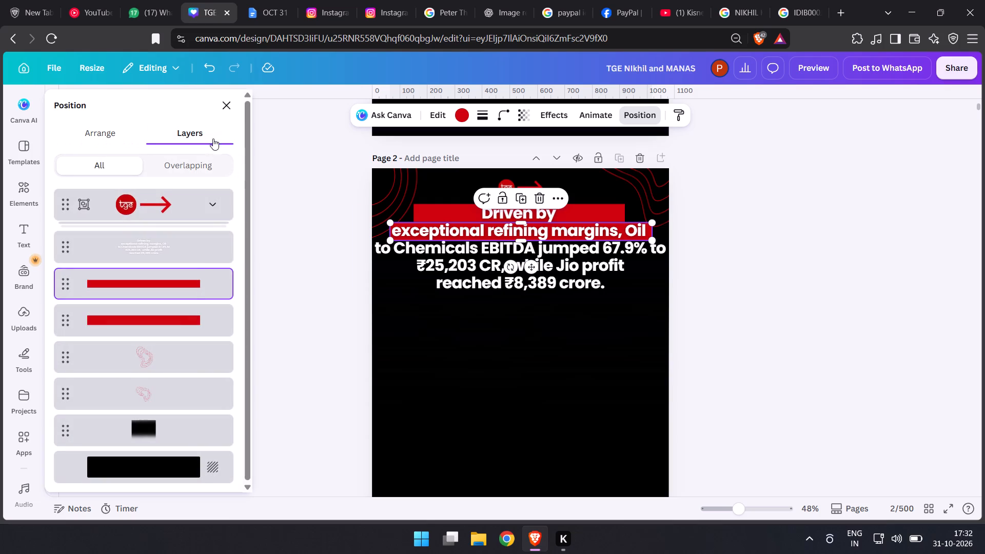
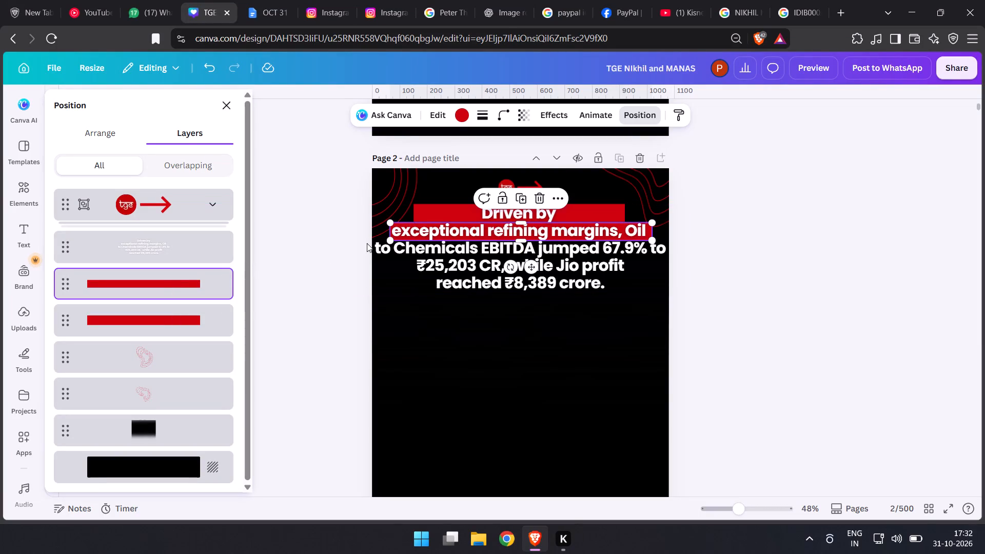
Shrink the red bar on the second line of the page 2 headline to about 107 px wide, covering only "Oil".
{"action": "left_click_drag", "start_coordinate": [391, 233], "coordinate": [509, 242]}
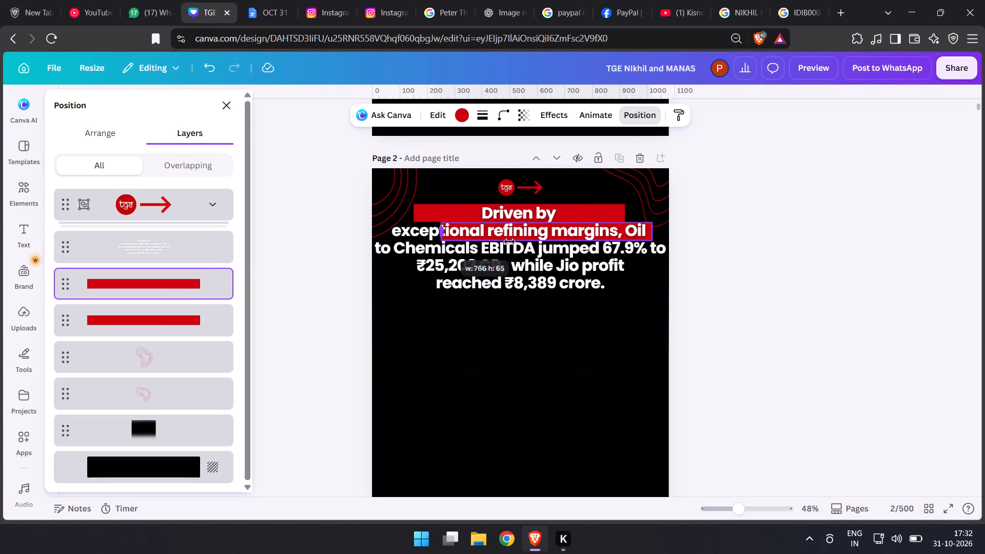
{"action": "left_click_drag", "start_coordinate": [509, 242], "coordinate": [624, 245]}
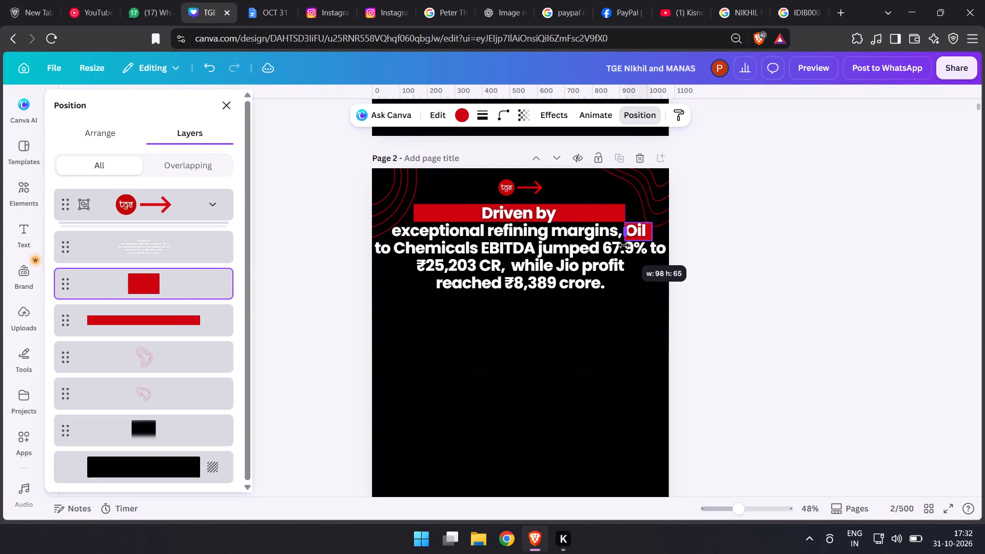
{"action": "left_click_drag", "start_coordinate": [624, 245], "coordinate": [624, 246]}
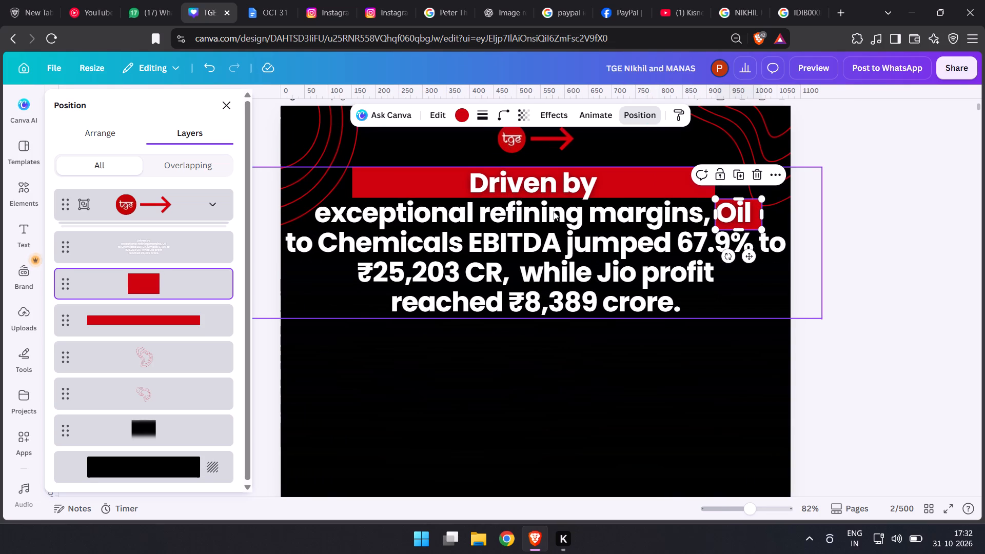
{"action": "left_click", "coordinate": [714, 212]}
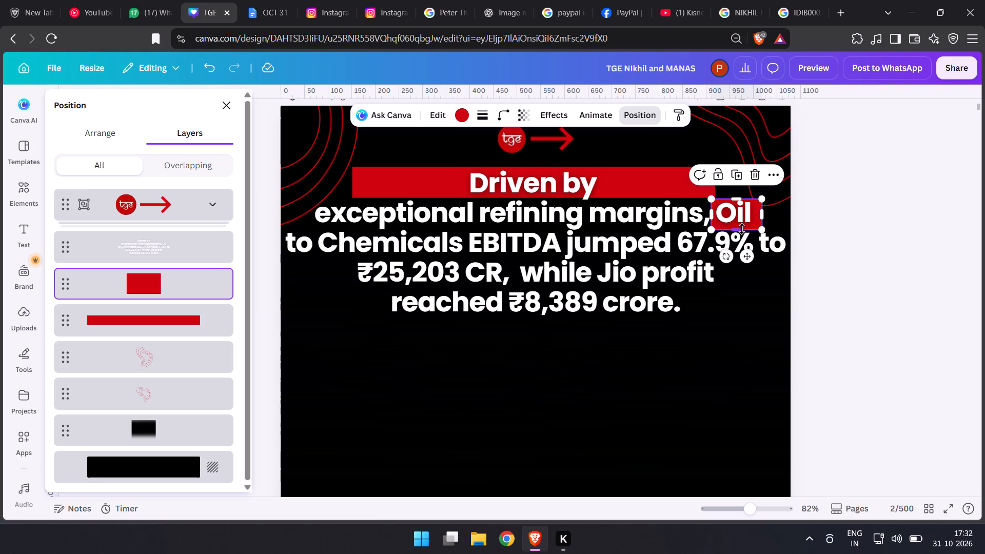
{"action": "left_click", "coordinate": [754, 223]}
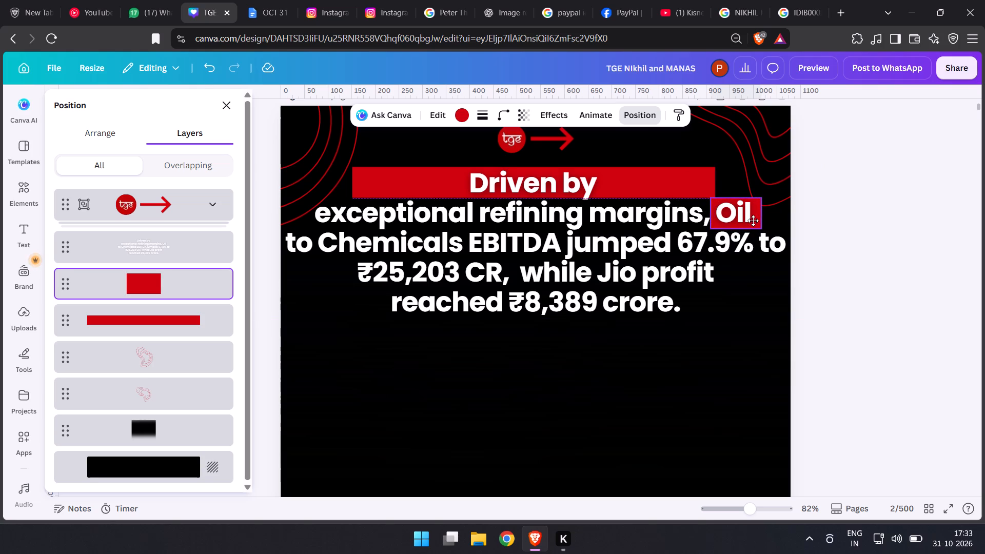
Move the red bar from behind "Driven by" to the third headline line and widen it to about 1,061 px across the line.
{"action": "left_click", "coordinate": [218, 319]}
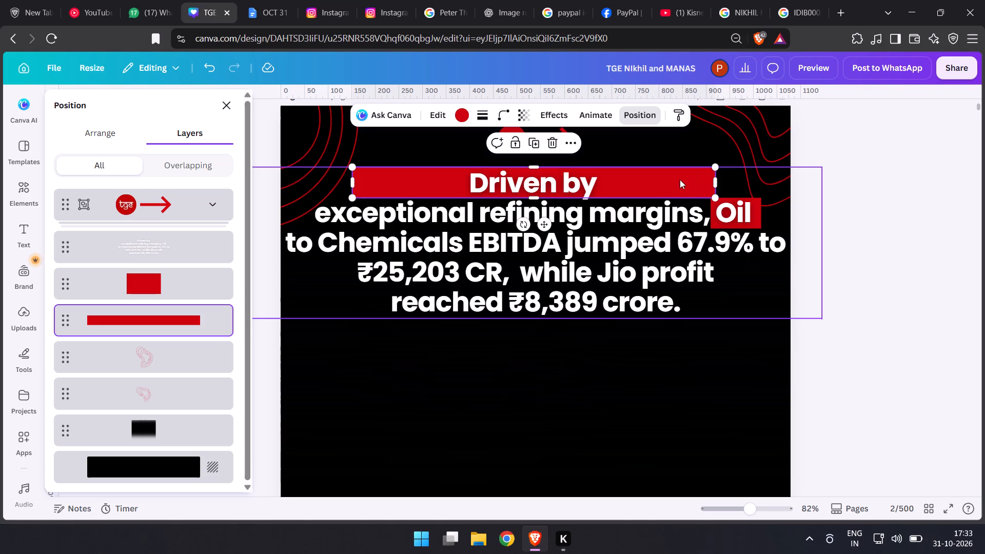
{"action": "left_click_drag", "start_coordinate": [680, 180], "coordinate": [684, 241]}
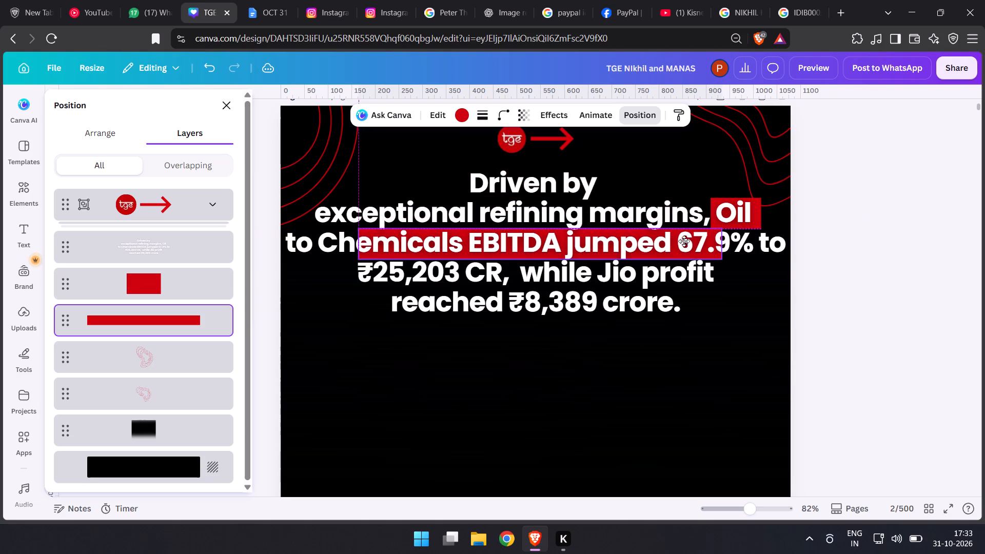
{"action": "left_click_drag", "start_coordinate": [684, 241], "coordinate": [616, 244]}
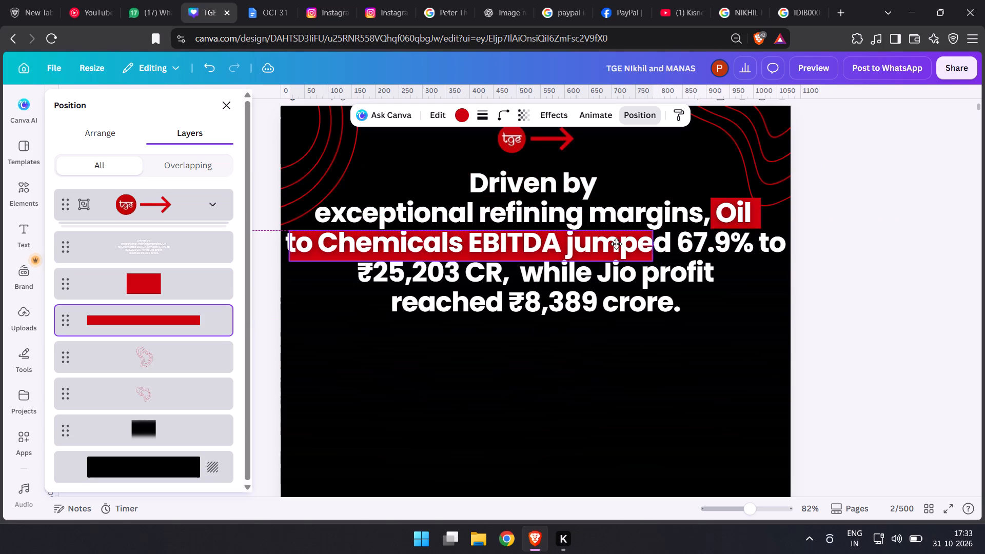
{"action": "left_click_drag", "start_coordinate": [616, 244], "coordinate": [613, 242]}
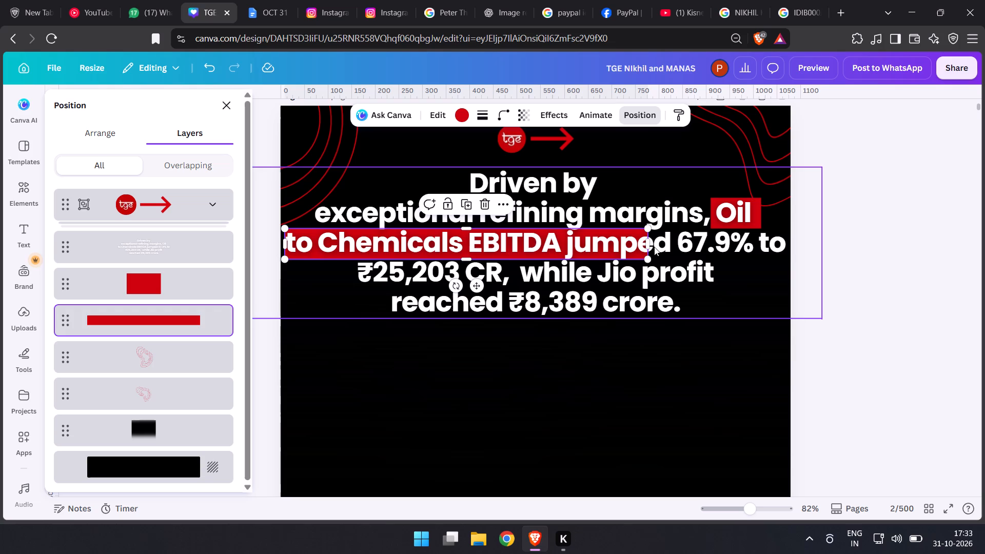
{"action": "left_click_drag", "start_coordinate": [651, 245], "coordinate": [781, 248]}
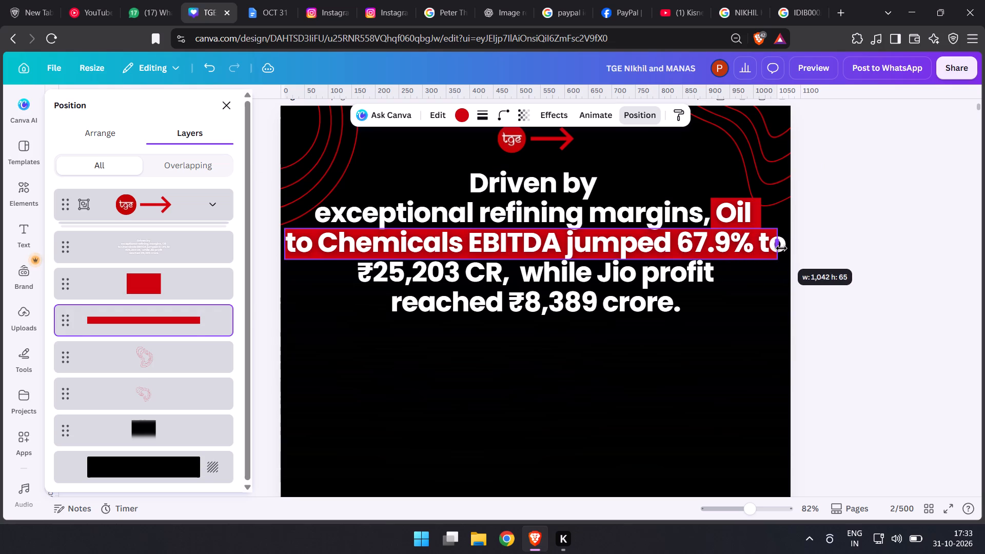
{"action": "left_click_drag", "start_coordinate": [781, 248], "coordinate": [789, 250]}
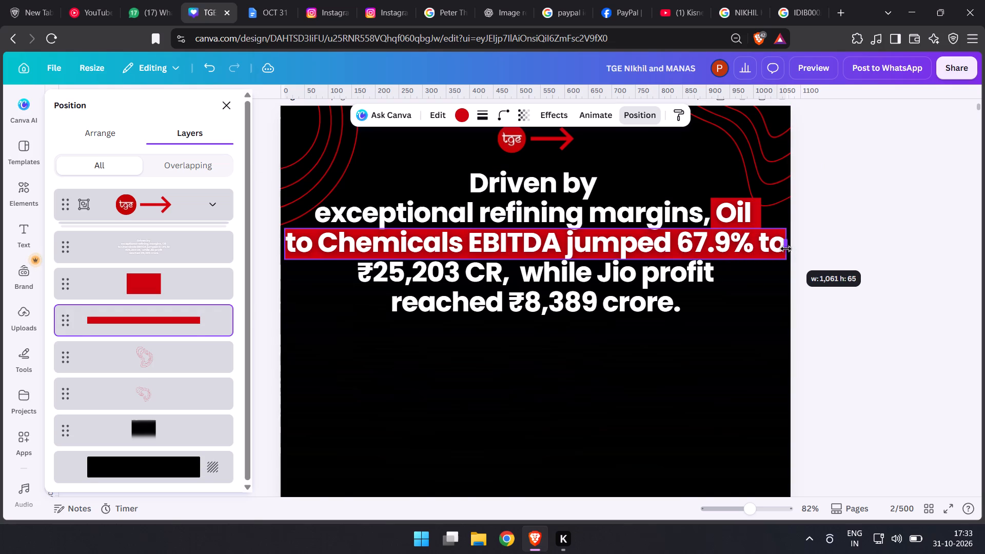
Rebreak the headline's middle lines as "exceptional refining margins," and "Oil to Chemicals EBITDA jumped", with "67.9% to" starting the fourth line.
{"action": "scroll", "coordinate": [757, 238], "scroll_direction": "up", "scroll_amount": 2}
{"action": "scroll", "coordinate": [757, 239], "scroll_direction": "down", "scroll_amount": 2}
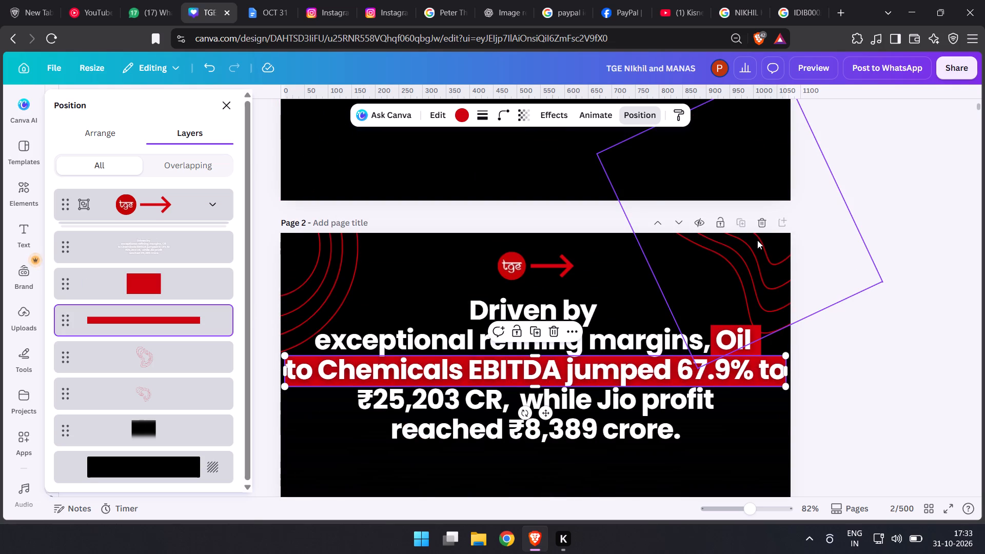
{"action": "scroll", "coordinate": [757, 240], "scroll_direction": "down", "scroll_amount": 1}
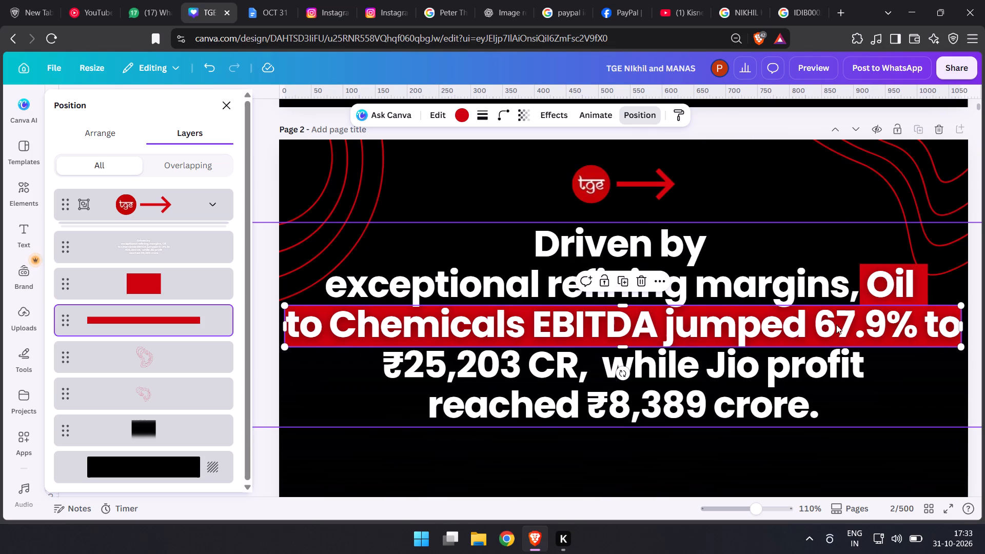
{"action": "left_click", "coordinate": [818, 321]}
{"action": "left_click", "coordinate": [814, 322]}
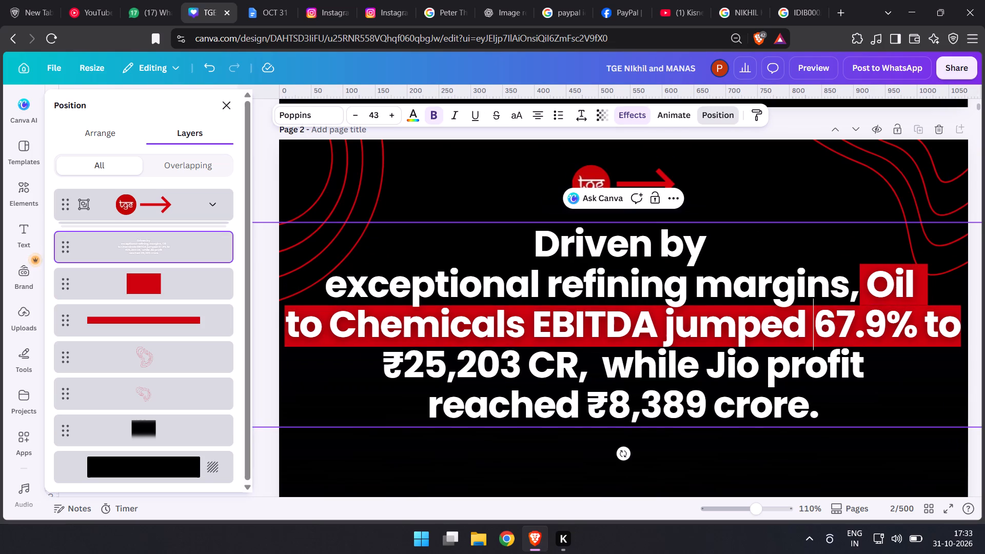
{"action": "key", "text": "Return"}
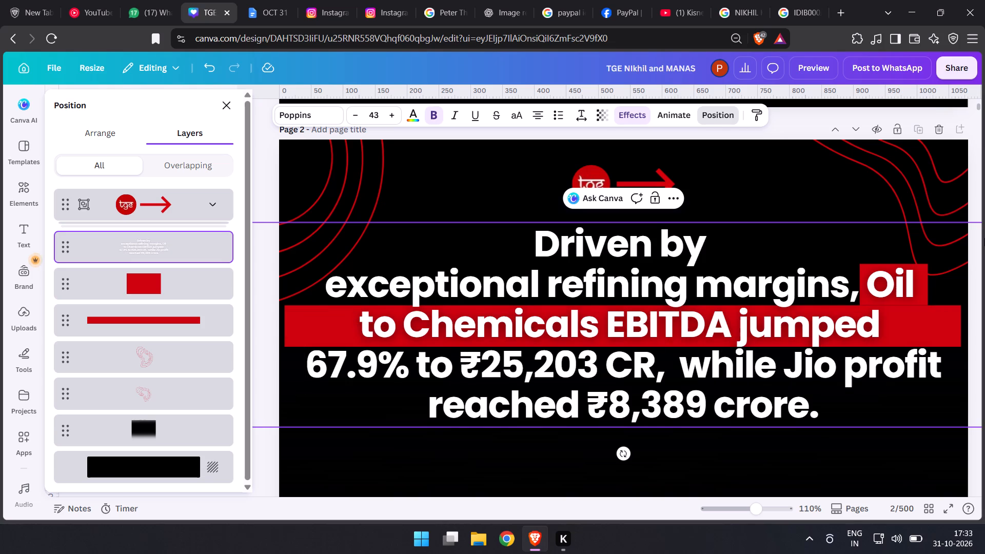
{"action": "left_click", "coordinate": [858, 284]}
{"action": "key", "text": "Return"}
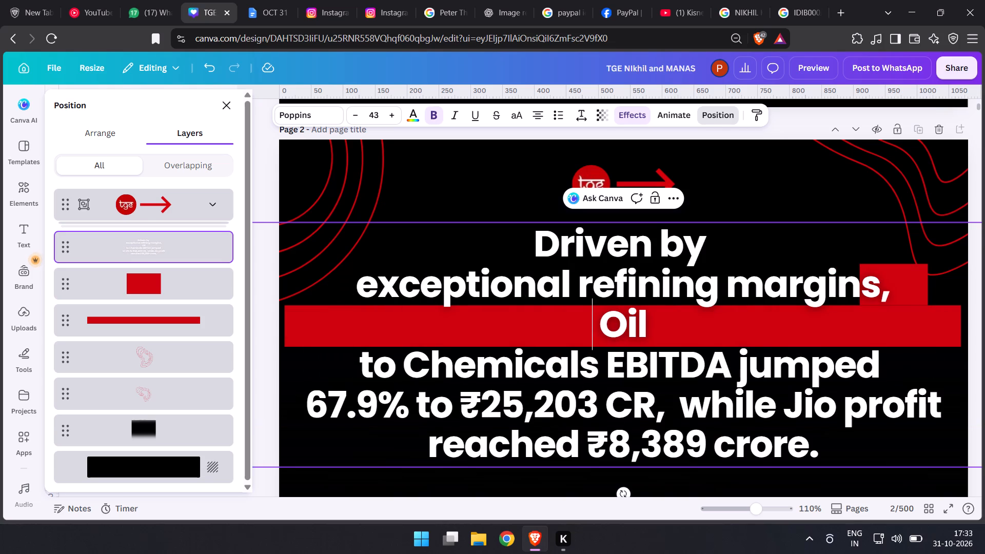
{"action": "left_click", "coordinate": [355, 364]}
{"action": "key", "text": "backslash"}
{"action": "key", "text": "BackSpace"}
{"action": "key", "text": "BackSpace"}
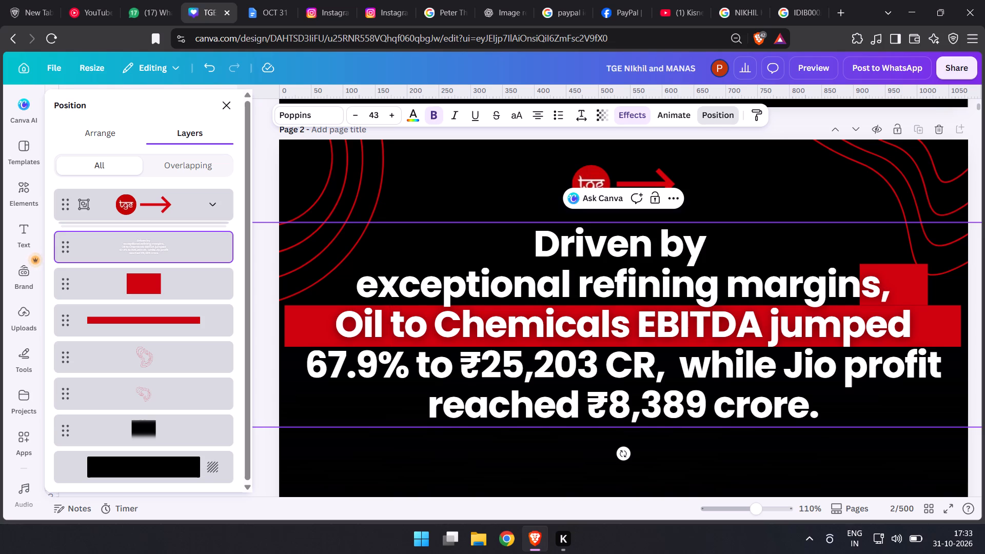
Rebreak the end of the page 2 headline as "67.9% to ₹25,203 CR, while Jio" and "profit reached ₹8,389 crore.".
{"action": "left_click", "coordinate": [856, 374]}
{"action": "left_click", "coordinate": [845, 367]}
{"action": "key", "text": "Return"}
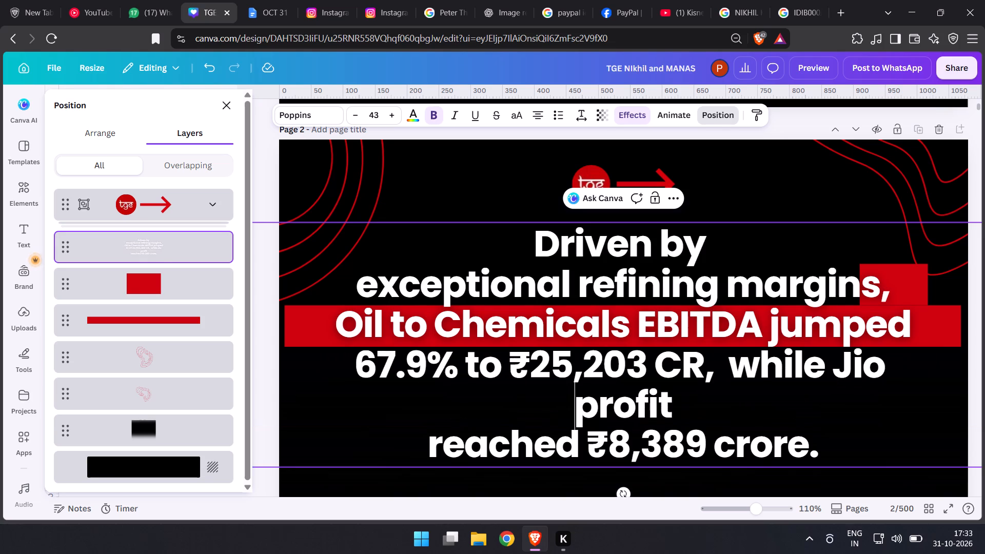
{"action": "left_click", "coordinate": [431, 452]}
{"action": "key", "text": "BackSpace"}
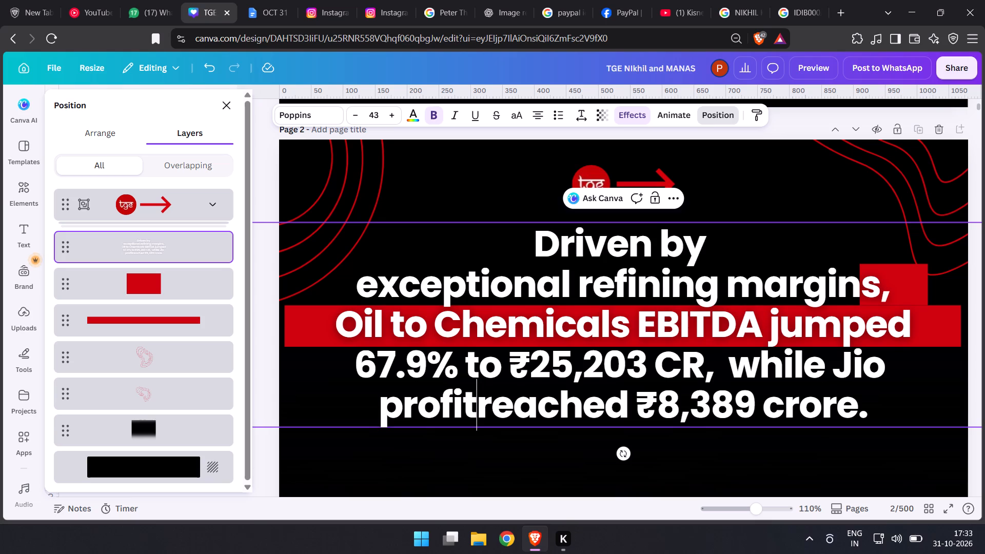
{"action": "key", "text": "space"}
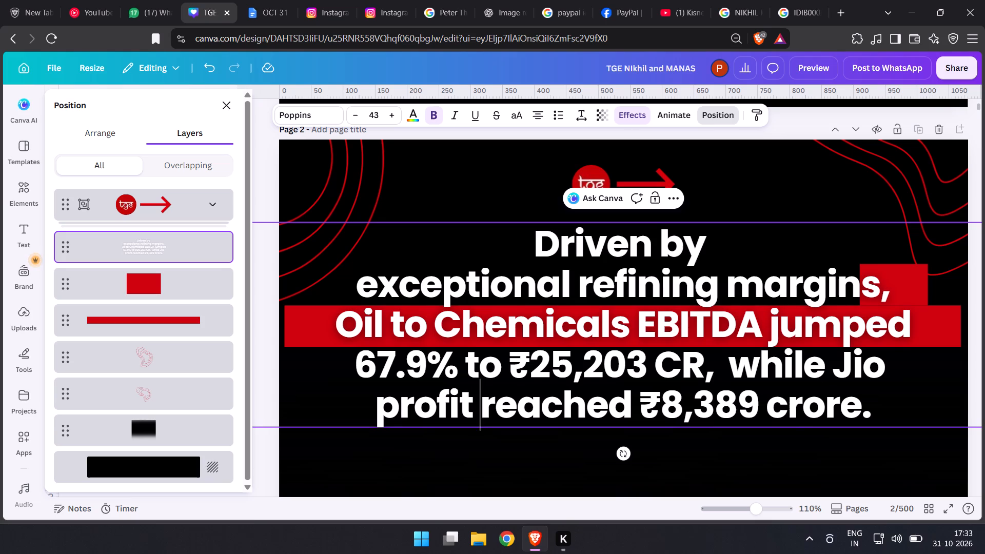
Trim both ends of the long red bar to fit the text "Oil to Chemicals EBITDA jumped".
{"action": "left_click", "coordinate": [192, 311]}
{"action": "left_click_drag", "start_coordinate": [283, 329], "coordinate": [325, 344]}
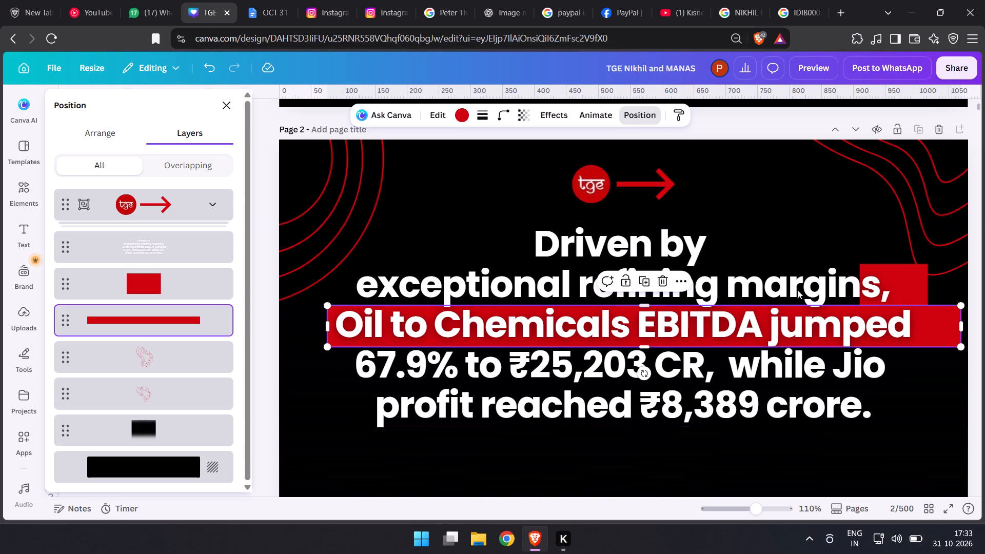
{"action": "left_click_drag", "start_coordinate": [958, 327], "coordinate": [930, 321]}
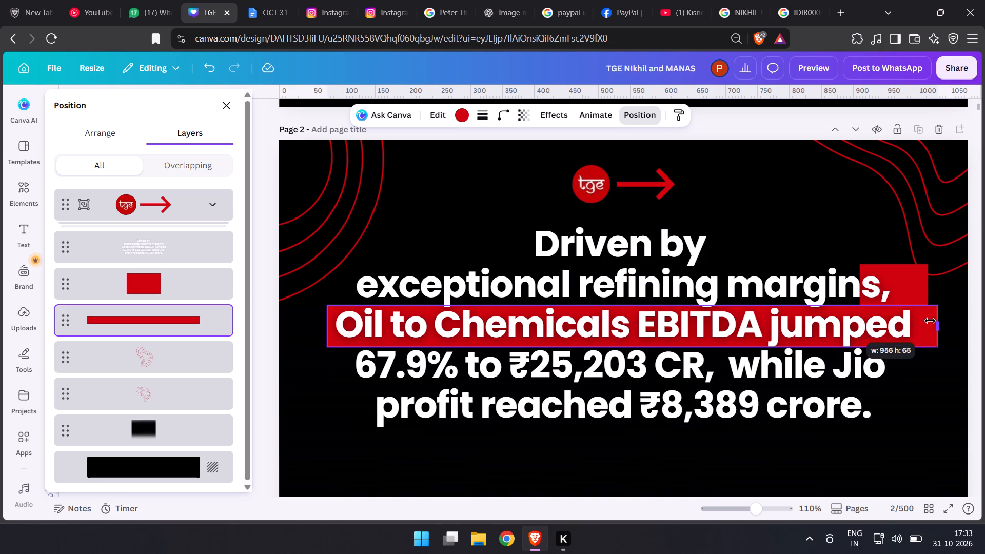
{"action": "left_click_drag", "start_coordinate": [930, 321], "coordinate": [917, 319]}
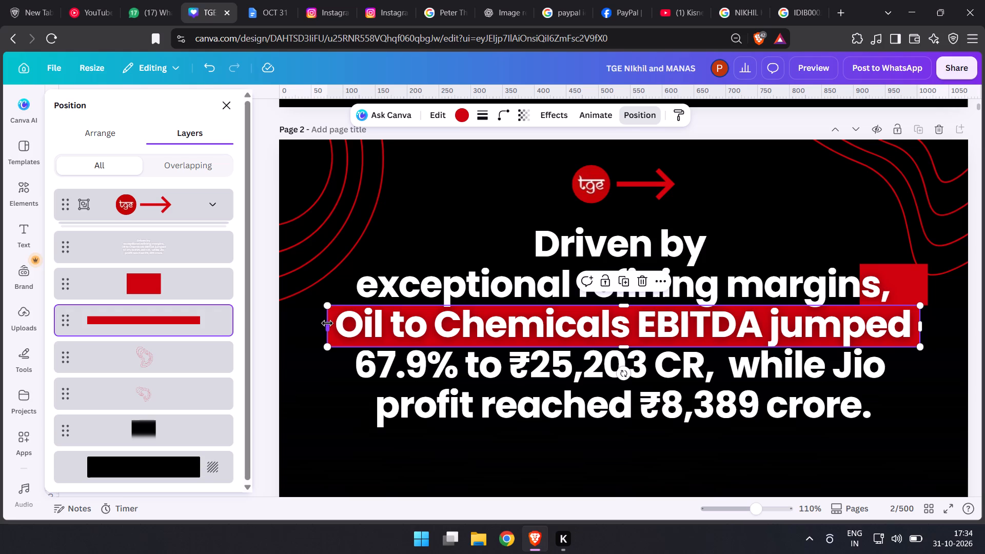
{"action": "left_click_drag", "start_coordinate": [327, 323], "coordinate": [332, 324]}
Move the small red bar from the end of the second line to behind "67.9%" at the start of the fourth line.
{"action": "left_click", "coordinate": [187, 295]}
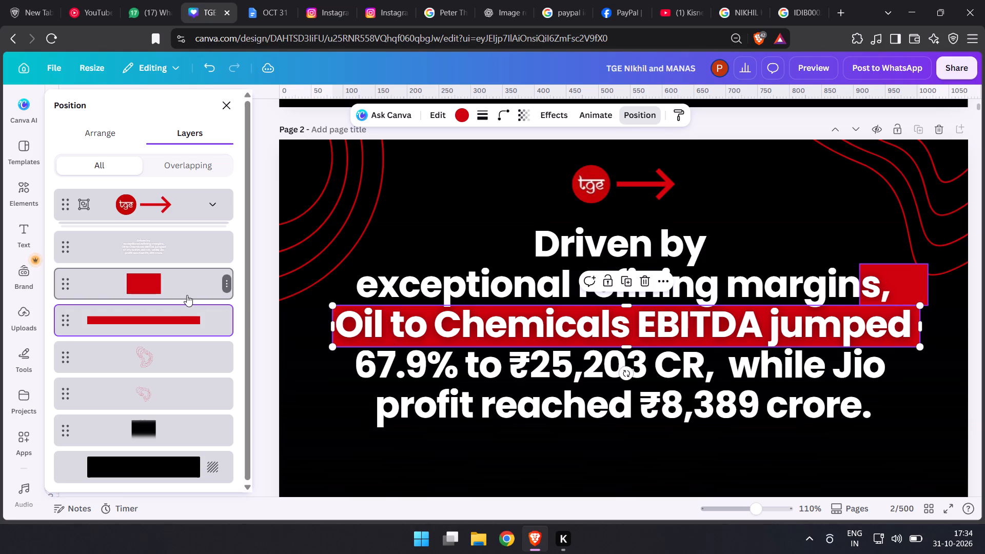
{"action": "left_click_drag", "start_coordinate": [897, 274], "coordinate": [379, 373]}
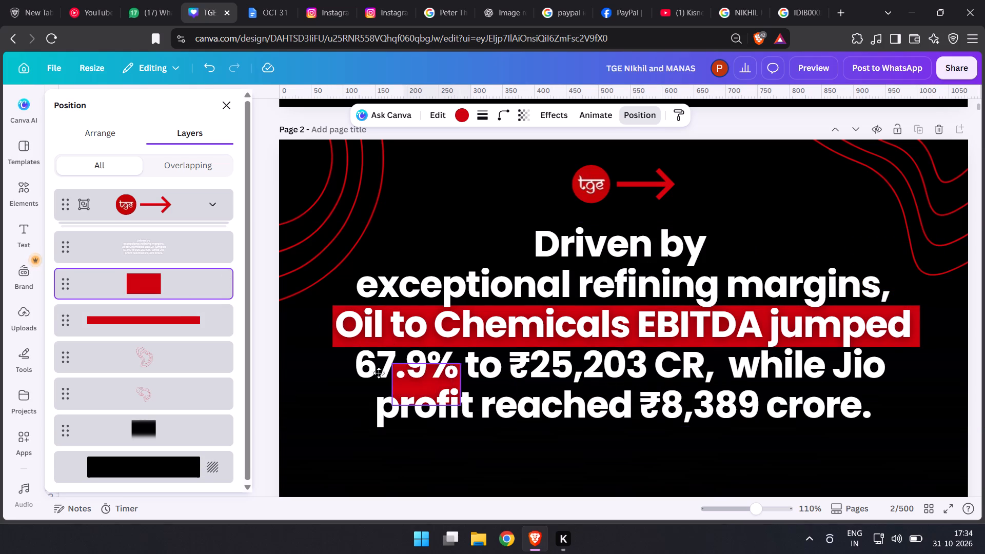
{"action": "left_click_drag", "start_coordinate": [379, 373], "coordinate": [385, 361]}
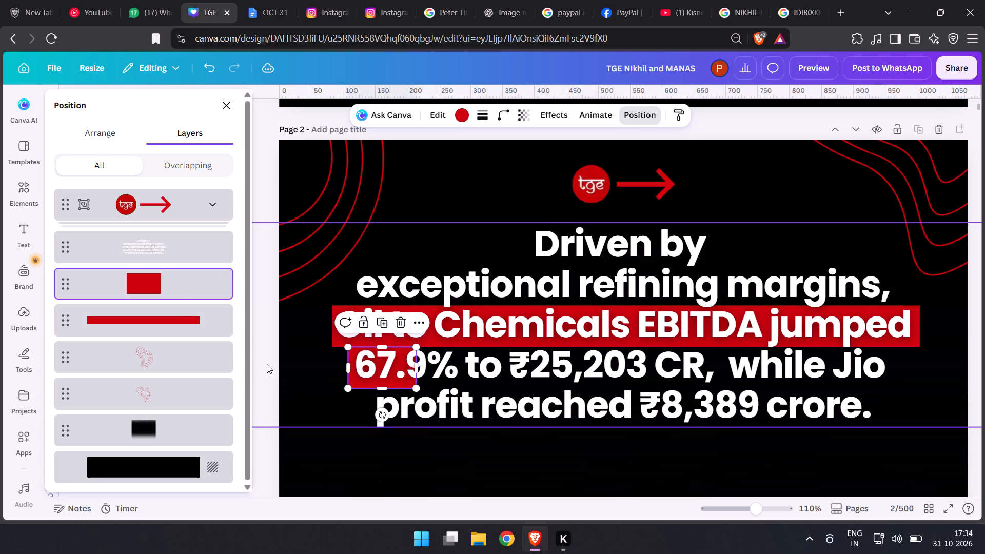
Nudge the long red bar slightly upward behind "Oil to Chemicals EBITDA jumped".
{"action": "left_click", "coordinate": [198, 324]}
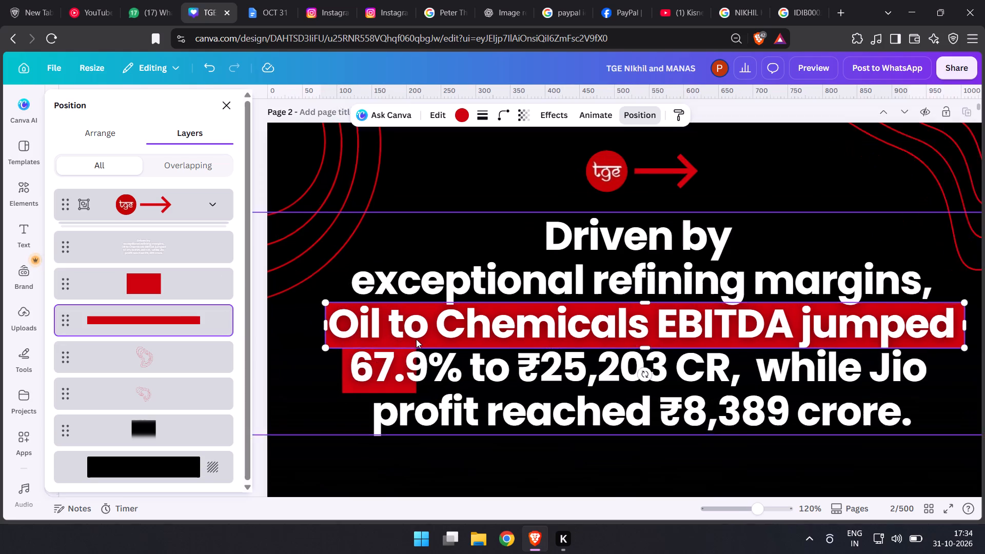
{"action": "left_click_drag", "start_coordinate": [447, 341], "coordinate": [448, 334]}
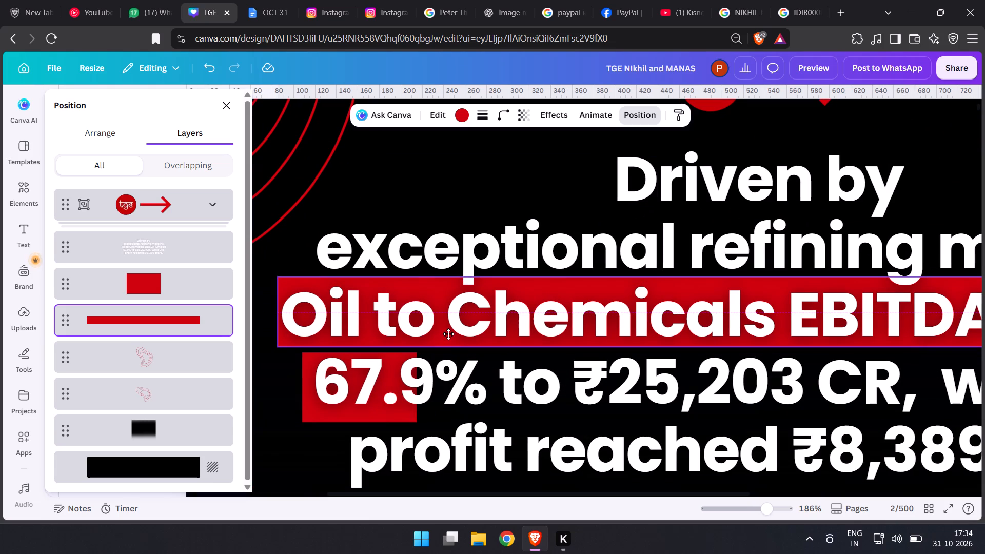
{"action": "left_click_drag", "start_coordinate": [448, 334], "coordinate": [448, 334]}
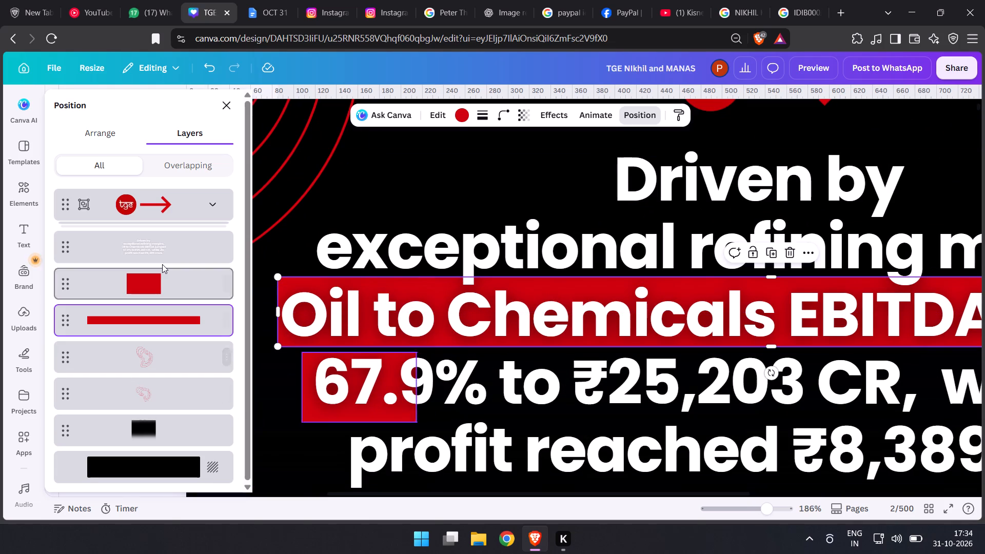
Nudge the small red bar to about X 104.8, Y 322.8 px and widen it to about 588 px behind "67.9% to ₹25,203 CR,".
{"action": "left_click", "coordinate": [162, 272]}
{"action": "left_click", "coordinate": [334, 409]}
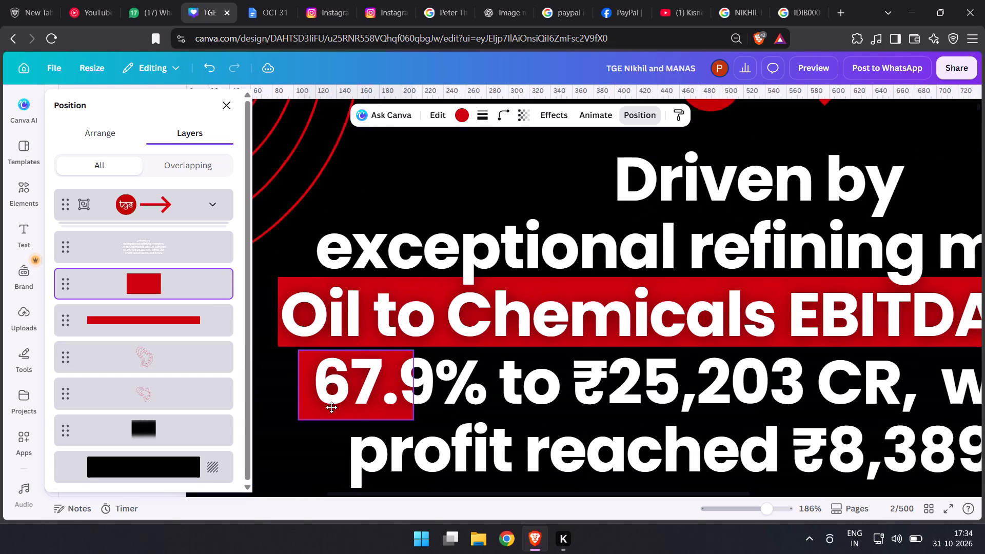
{"action": "left_click", "coordinate": [87, 133]}
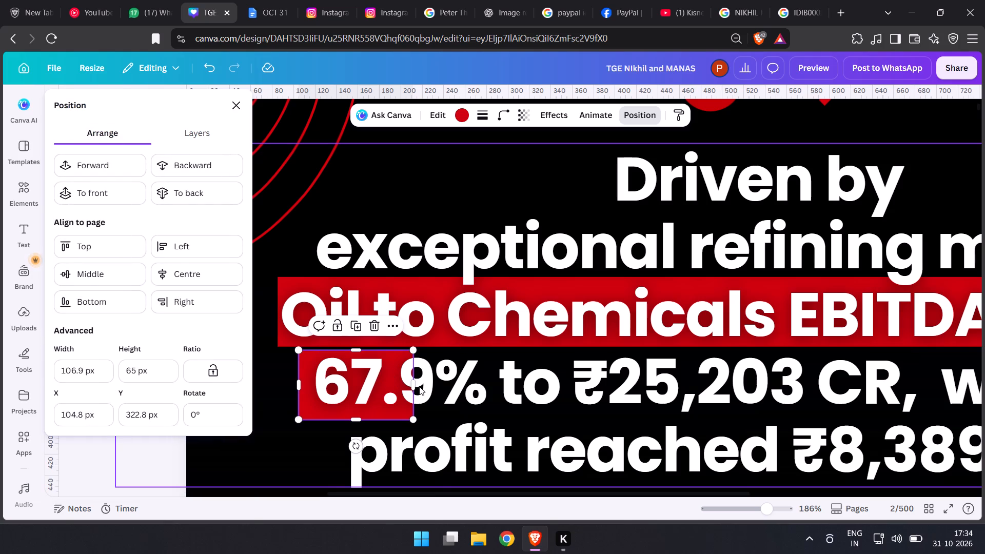
{"action": "left_click_drag", "start_coordinate": [415, 383], "coordinate": [894, 385]}
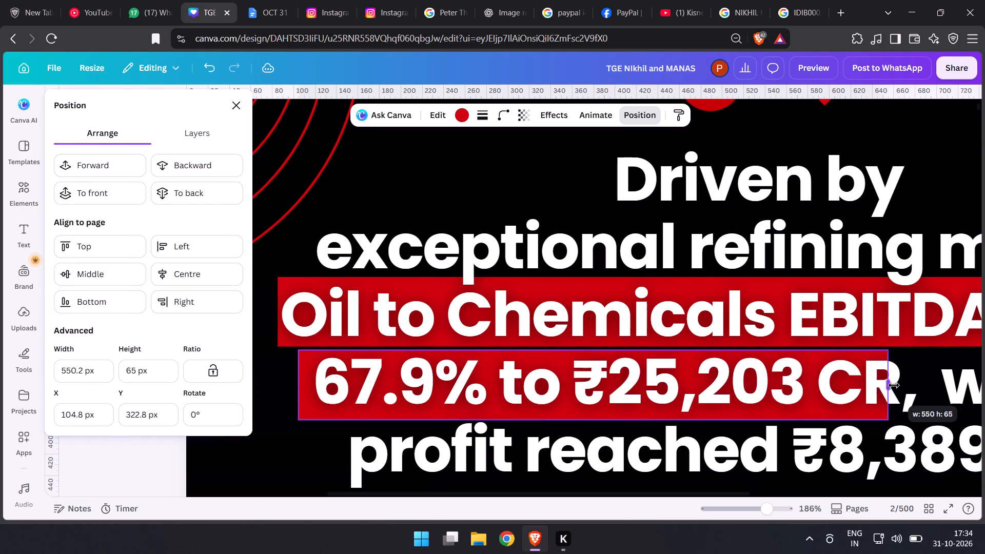
{"action": "left_click_drag", "start_coordinate": [894, 385], "coordinate": [931, 384]}
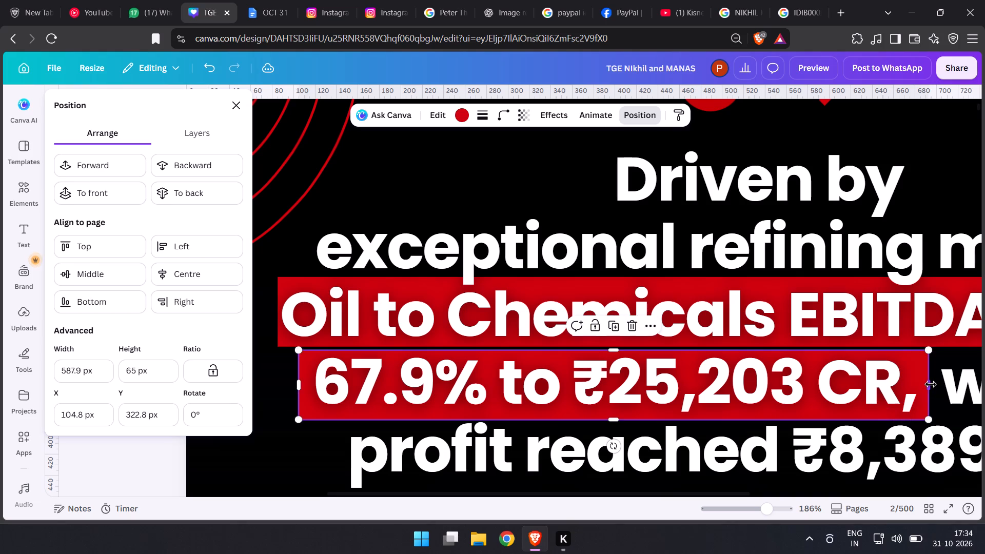
{"action": "left_click", "coordinate": [898, 406]}
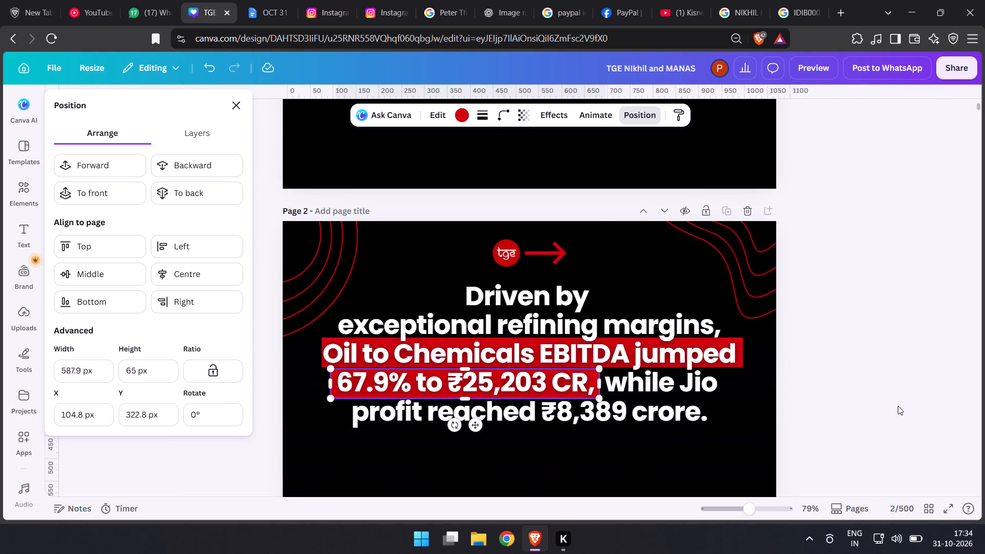
Increase the page 2 headline's font size to 45.
{"action": "left_click", "coordinate": [654, 377]}
{"action": "double_click", "coordinate": [395, 117]}
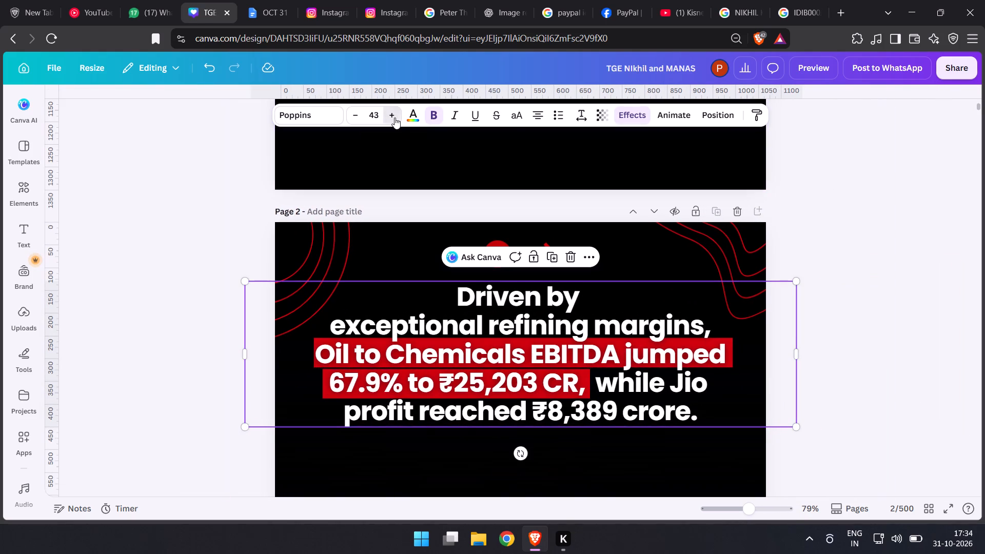
{"action": "double_click", "coordinate": [142, 352]}
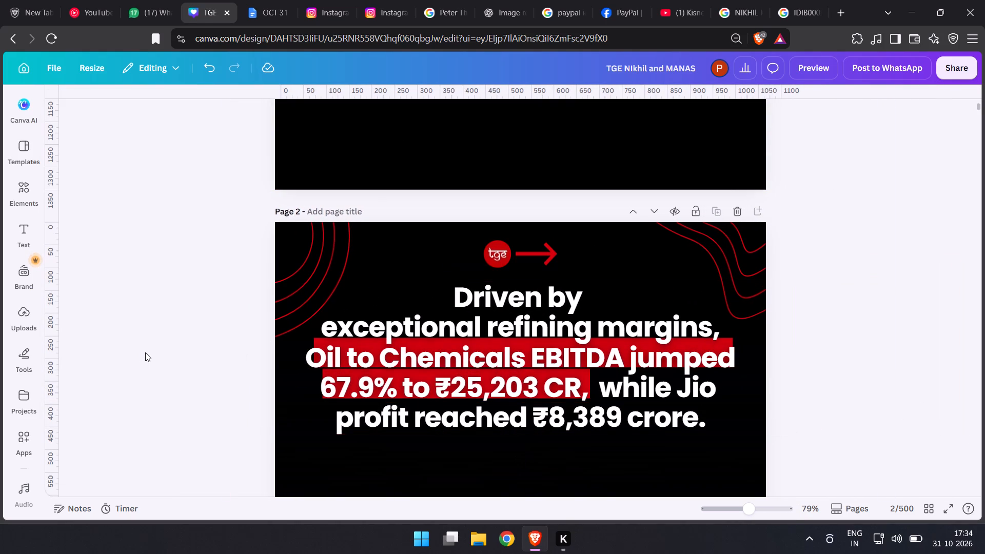
{"action": "left_click", "coordinate": [509, 388]}
{"action": "left_click", "coordinate": [144, 373]}
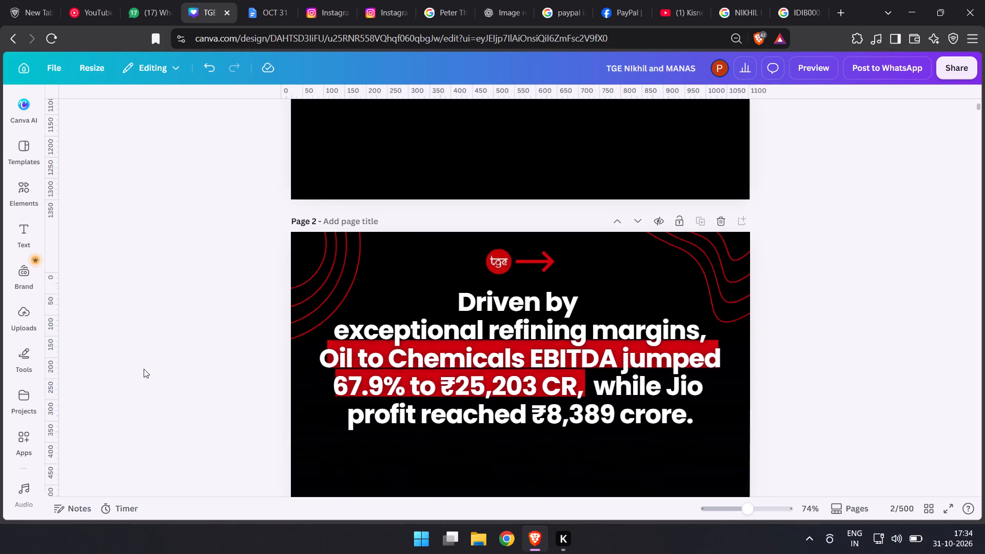
Shift the long red bar slightly down and extend both its ends to fit behind "Oil to Chemicals EBITDA jumped".
{"action": "left_click", "coordinate": [505, 401]}
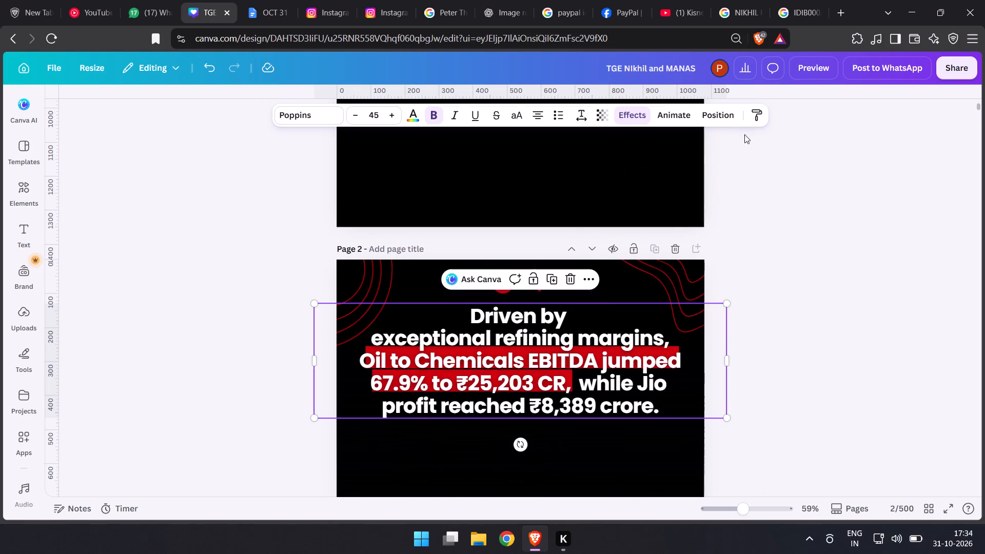
{"action": "left_click", "coordinate": [727, 117]}
{"action": "left_click", "coordinate": [199, 121]}
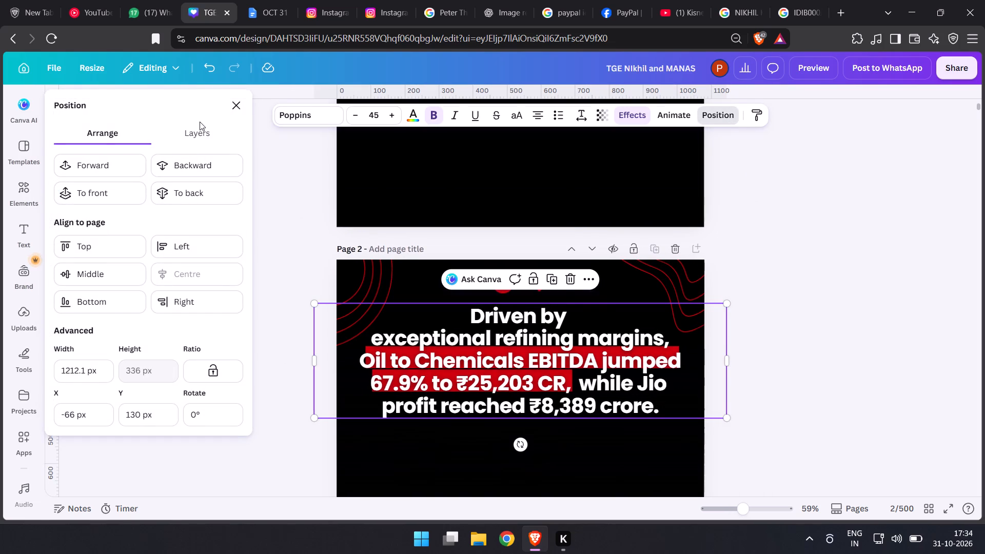
{"action": "left_click", "coordinate": [200, 124]}
{"action": "left_click", "coordinate": [174, 281]}
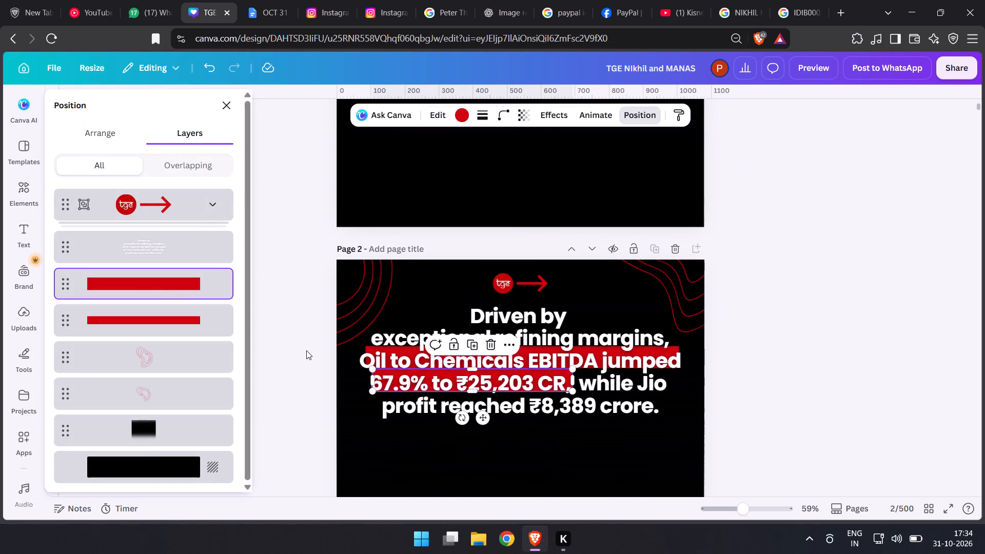
{"action": "left_click", "coordinate": [215, 322]}
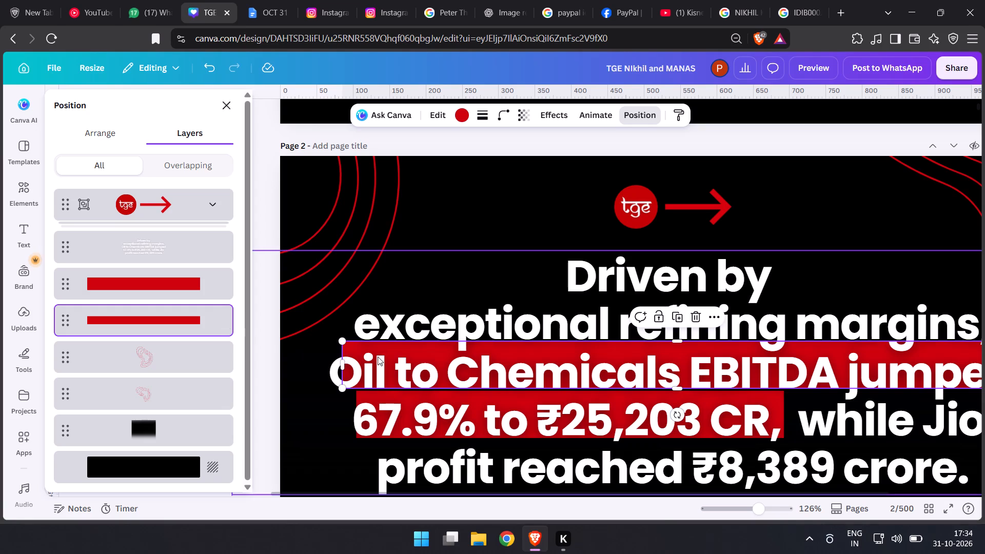
{"action": "left_click_drag", "start_coordinate": [417, 351], "coordinate": [418, 359]}
{"action": "left_click_drag", "start_coordinate": [341, 373], "coordinate": [324, 365]}
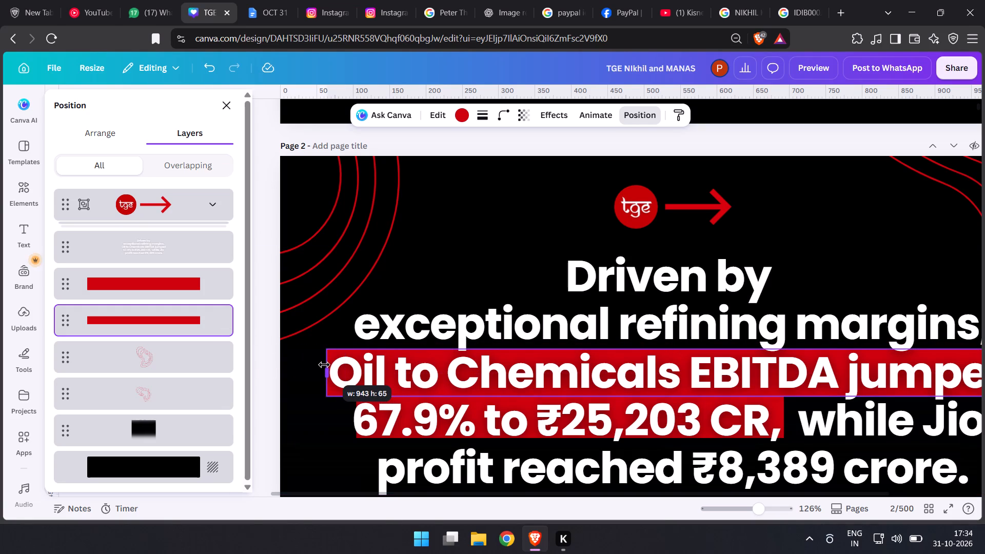
{"action": "left_click_drag", "start_coordinate": [324, 365], "coordinate": [323, 365]}
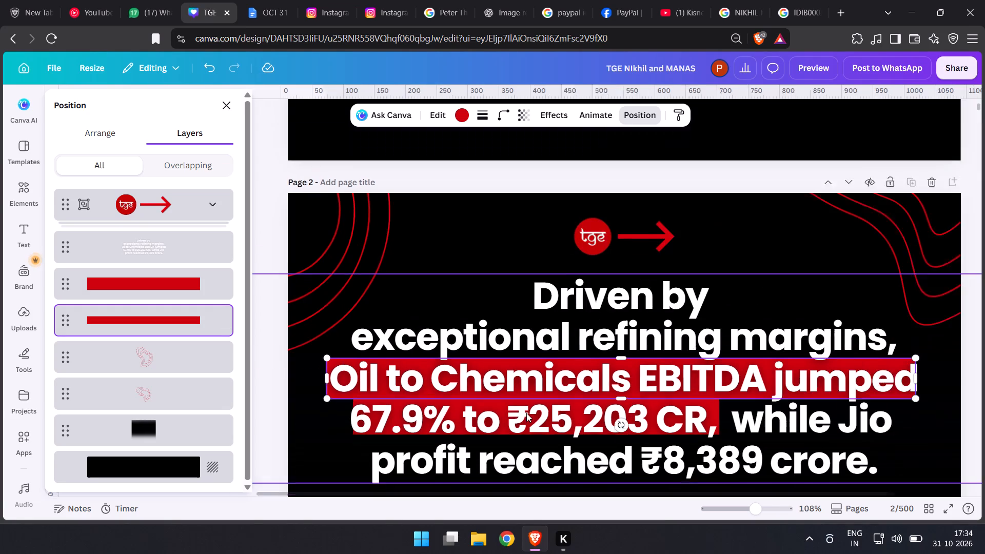
{"action": "left_click_drag", "start_coordinate": [826, 381], "coordinate": [832, 381]}
Shift the small red bar slightly down and extend its left end to fit behind "67.9% to ₹25,203 CR,".
{"action": "left_click", "coordinate": [172, 275]}
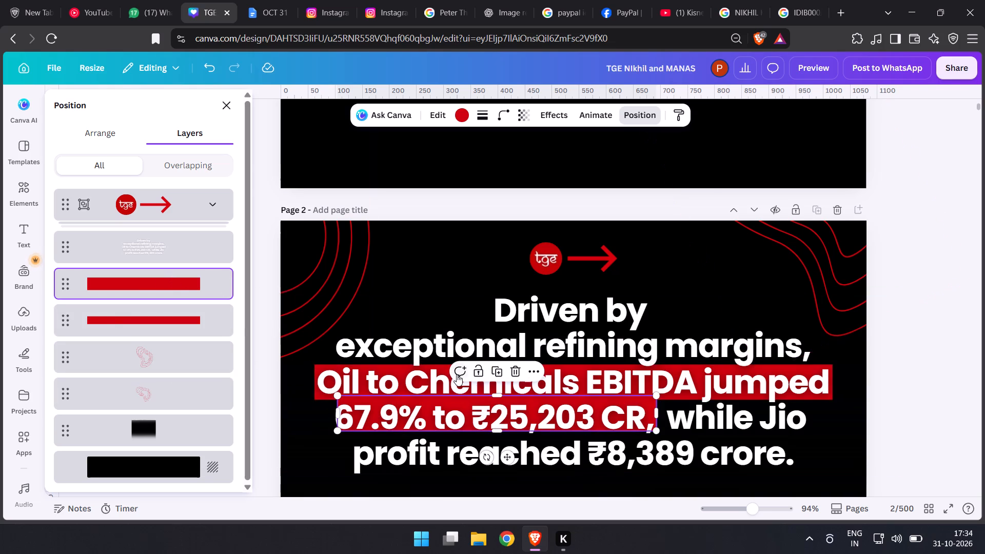
{"action": "scroll", "coordinate": [448, 374], "scroll_direction": "down", "scroll_amount": 3}
{"action": "scroll", "coordinate": [447, 373], "scroll_direction": "up", "scroll_amount": 1}
{"action": "left_click_drag", "start_coordinate": [481, 221], "coordinate": [484, 226]}
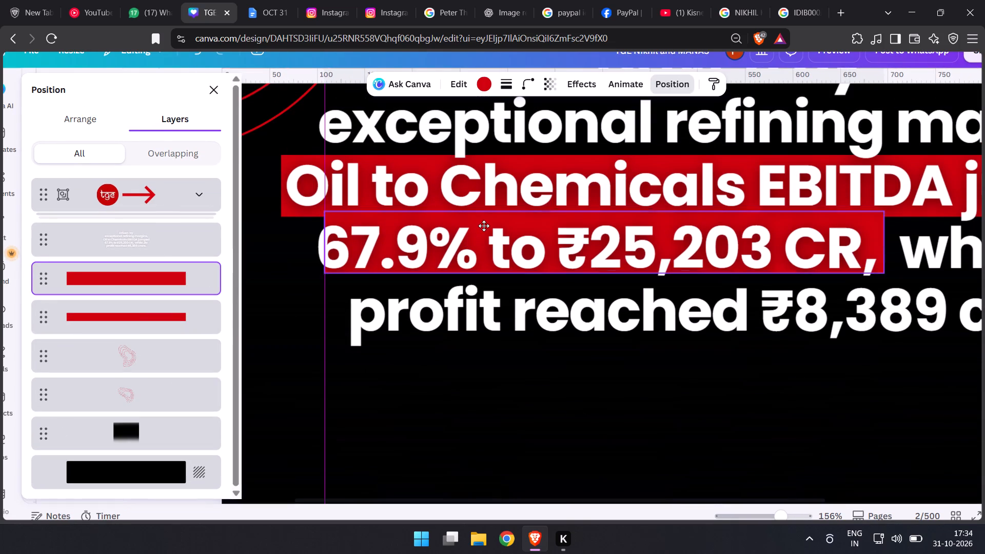
{"action": "left_click_drag", "start_coordinate": [484, 226], "coordinate": [484, 231]}
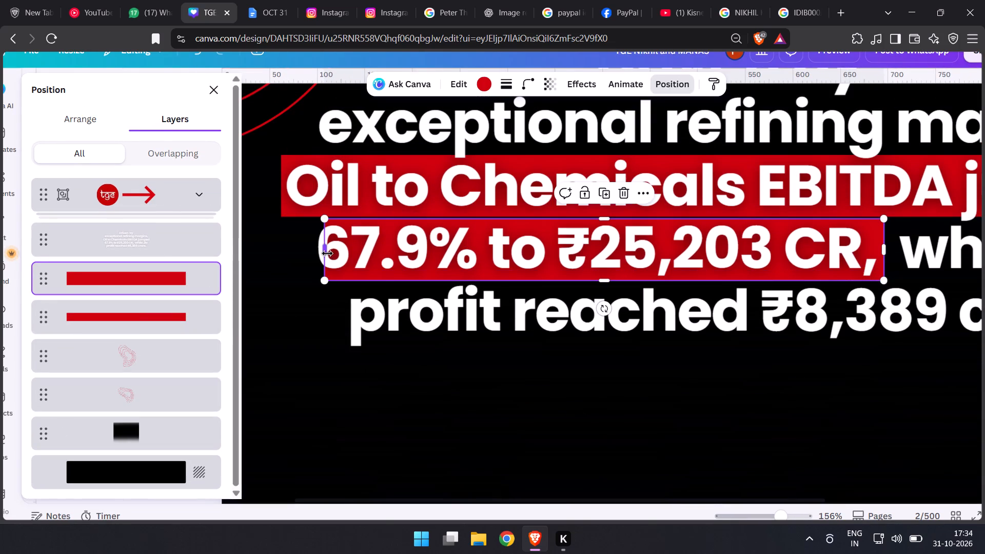
{"action": "left_click_drag", "start_coordinate": [327, 253], "coordinate": [308, 247]}
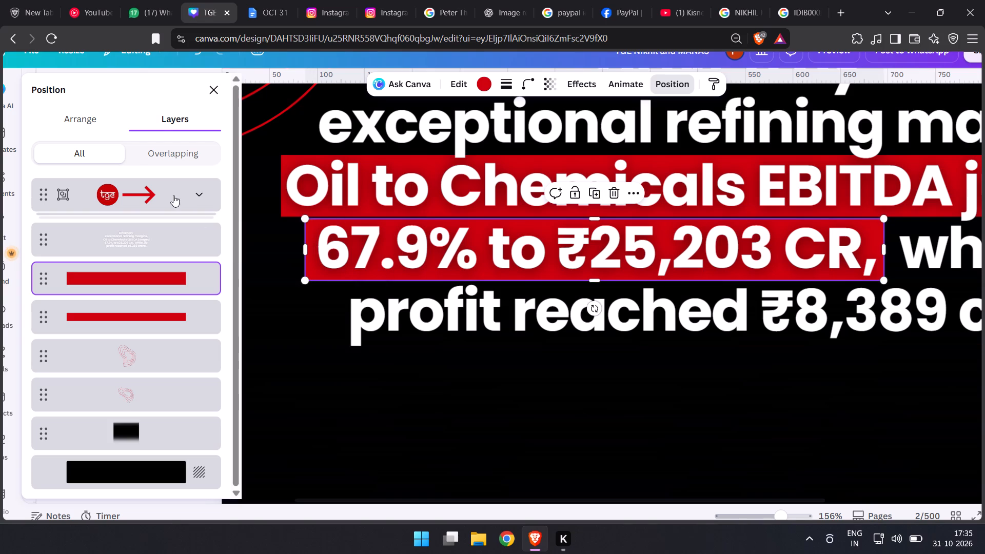
Switch to YouTube Music, play the song "Tum Se", and return to the Canva design.
{"action": "left_click", "coordinate": [91, 1]}
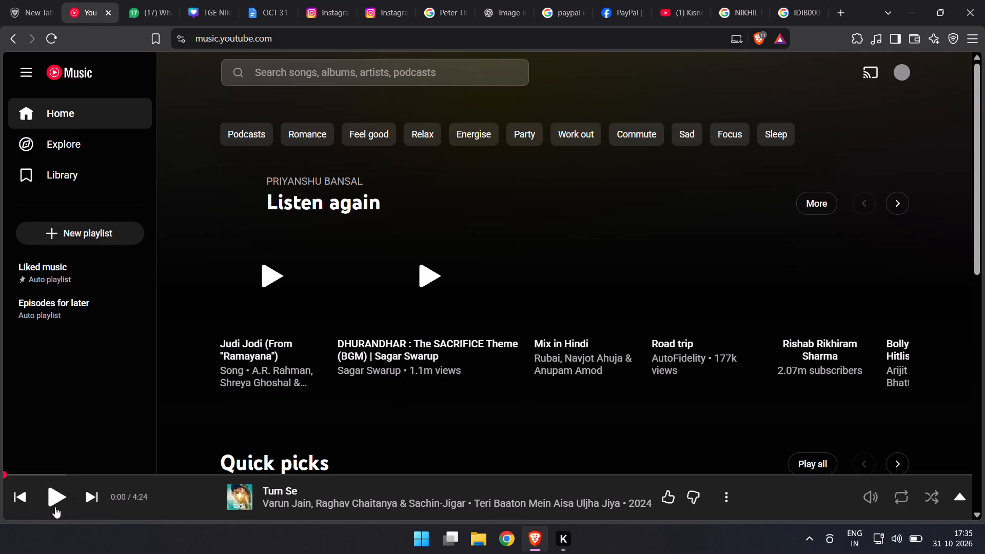
{"action": "left_click", "coordinate": [50, 501]}
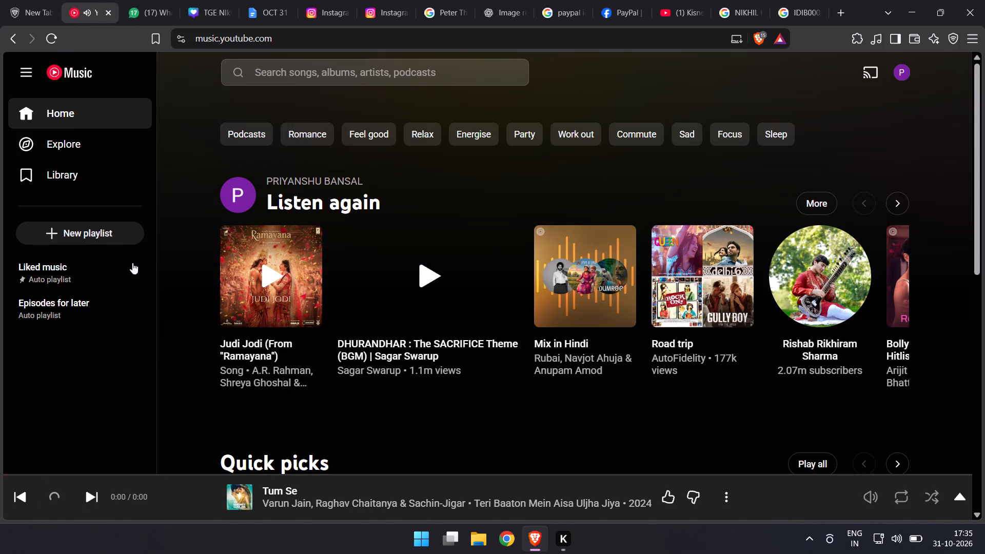
{"action": "left_click", "coordinate": [185, 0]}
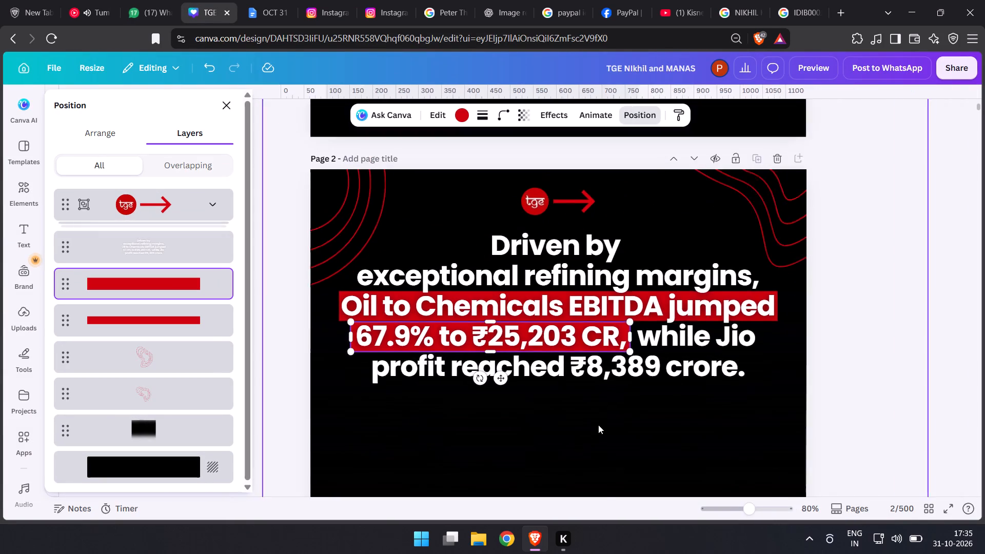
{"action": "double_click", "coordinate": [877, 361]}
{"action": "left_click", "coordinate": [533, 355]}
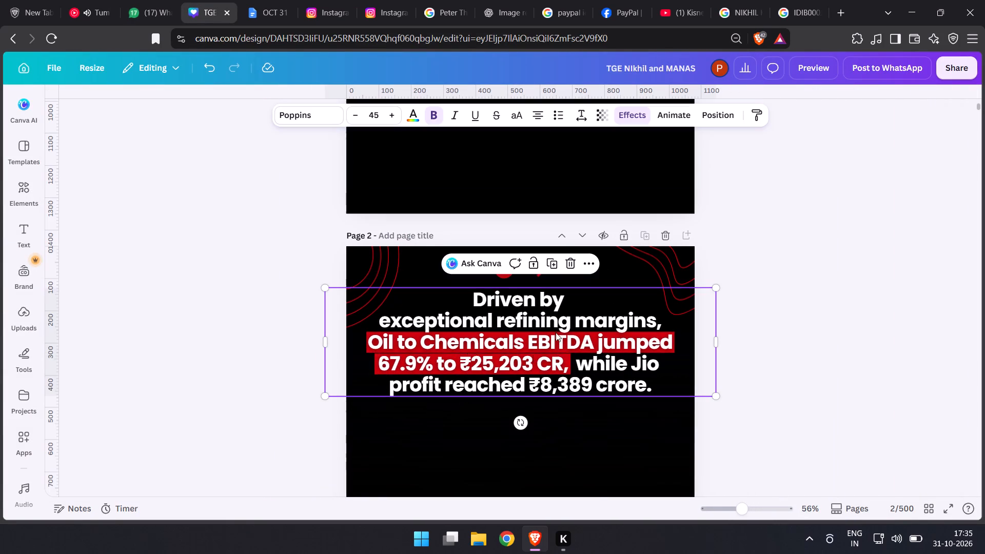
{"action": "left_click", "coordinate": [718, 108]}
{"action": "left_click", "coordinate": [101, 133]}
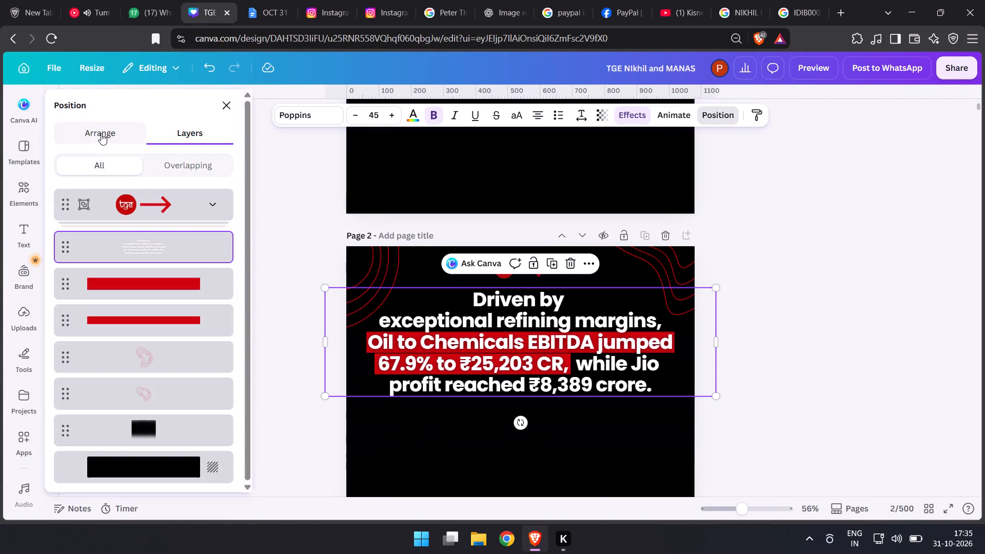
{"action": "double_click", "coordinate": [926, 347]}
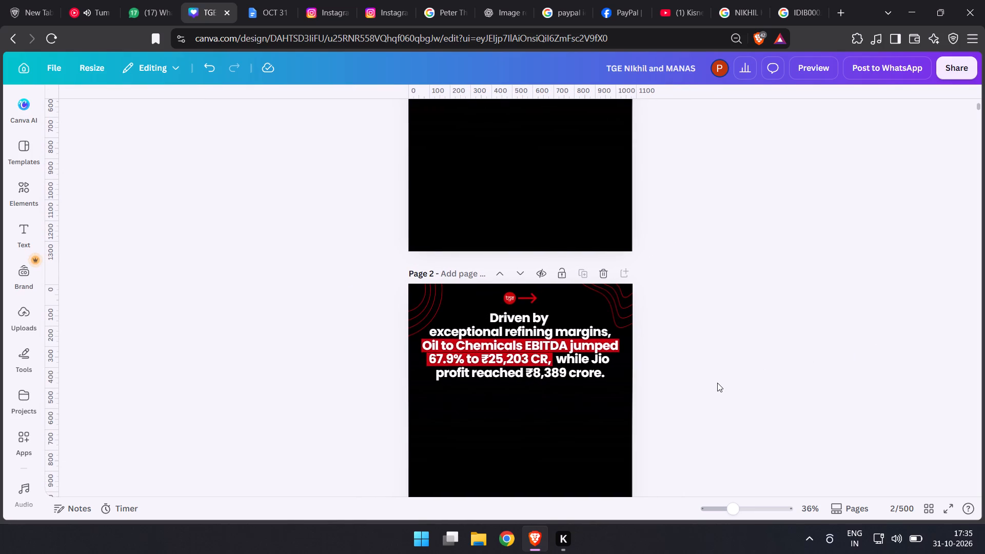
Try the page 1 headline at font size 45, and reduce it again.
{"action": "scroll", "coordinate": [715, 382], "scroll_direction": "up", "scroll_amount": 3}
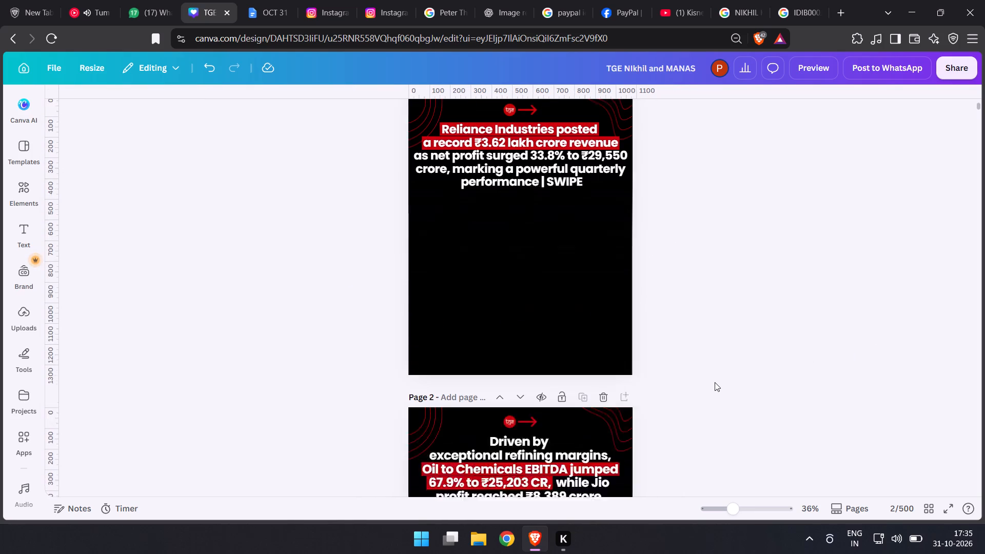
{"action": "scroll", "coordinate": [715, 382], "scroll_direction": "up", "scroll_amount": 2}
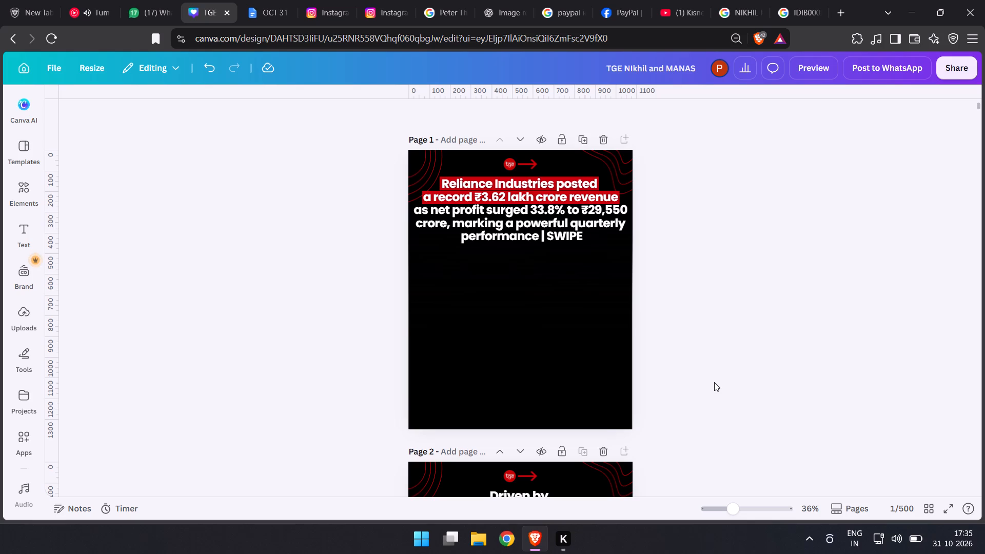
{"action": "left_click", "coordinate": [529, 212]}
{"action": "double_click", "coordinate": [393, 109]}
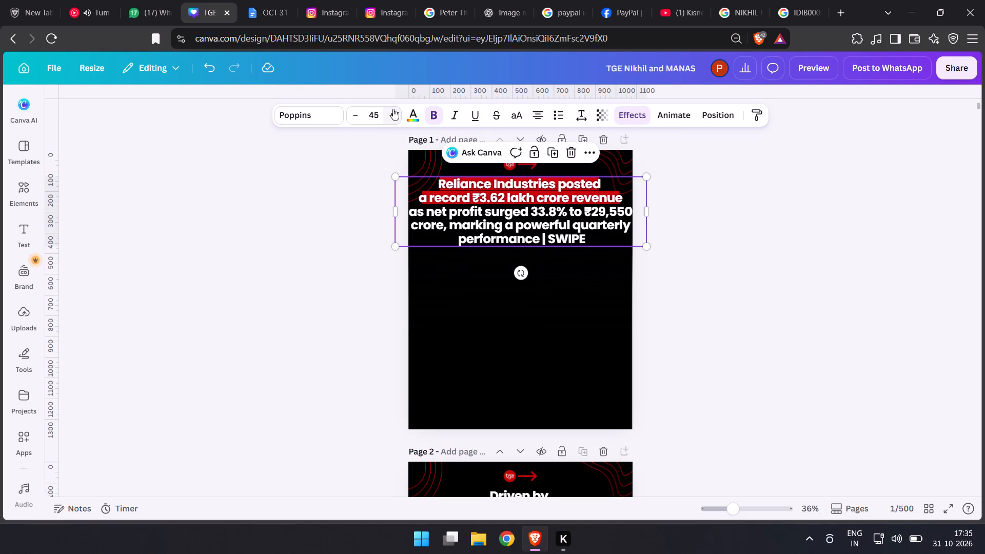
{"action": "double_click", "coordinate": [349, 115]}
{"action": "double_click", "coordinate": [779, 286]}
Look through the slides that follow page 1, down to page 7.
{"action": "scroll", "coordinate": [732, 293], "scroll_direction": "down", "scroll_amount": 4}
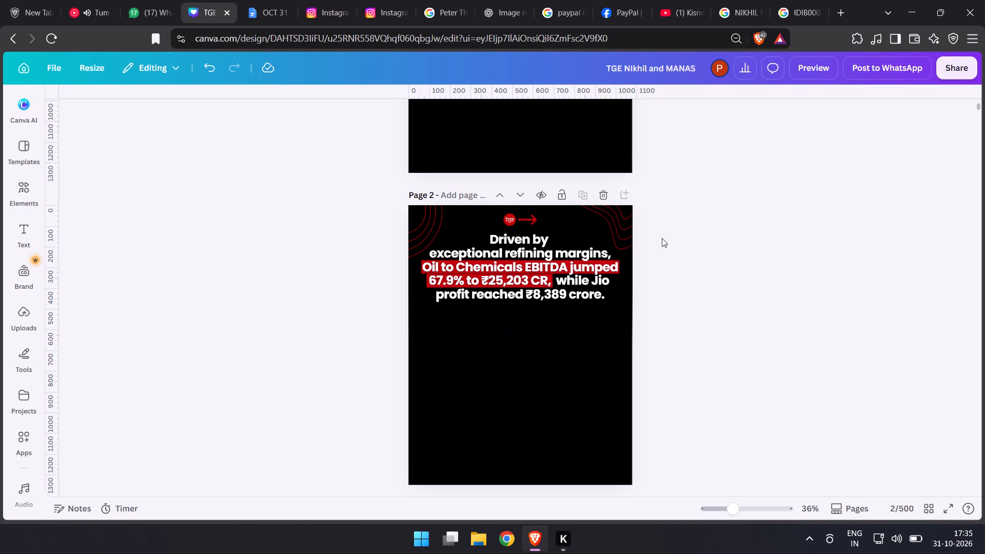
{"action": "scroll", "coordinate": [683, 264], "scroll_direction": "down", "scroll_amount": 14}
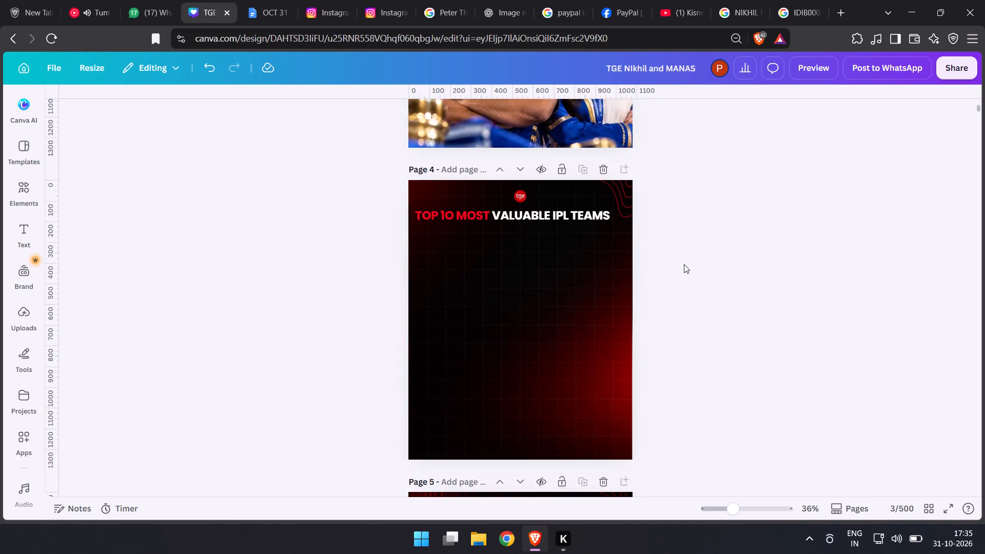
{"action": "scroll", "coordinate": [684, 264], "scroll_direction": "down", "scroll_amount": 7}
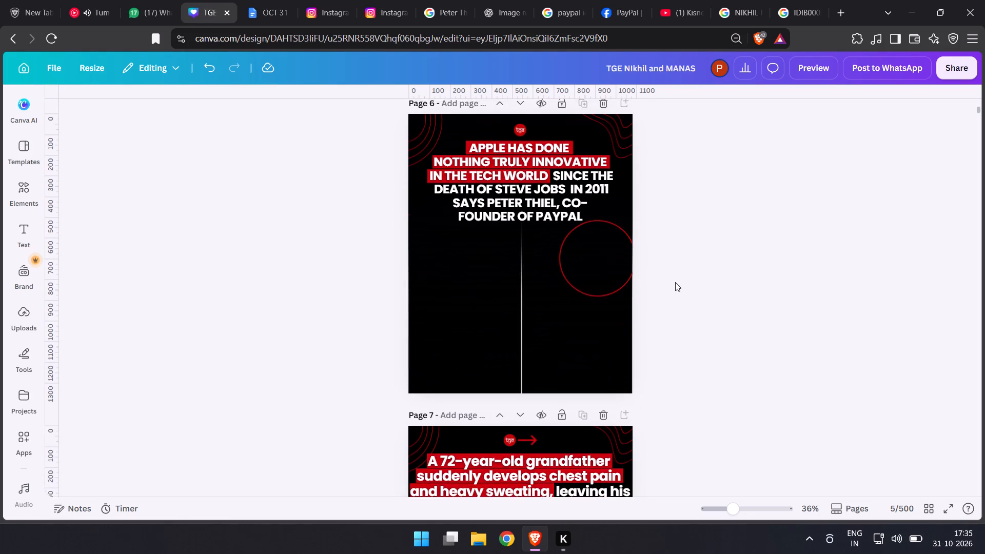
{"action": "scroll", "coordinate": [674, 281], "scroll_direction": "up", "scroll_amount": 2}
{"action": "scroll", "coordinate": [673, 280], "scroll_direction": "down", "scroll_amount": 1}
{"action": "scroll", "coordinate": [673, 280], "scroll_direction": "up", "scroll_amount": 1}
{"action": "scroll", "coordinate": [673, 280], "scroll_direction": "down", "scroll_amount": 4}
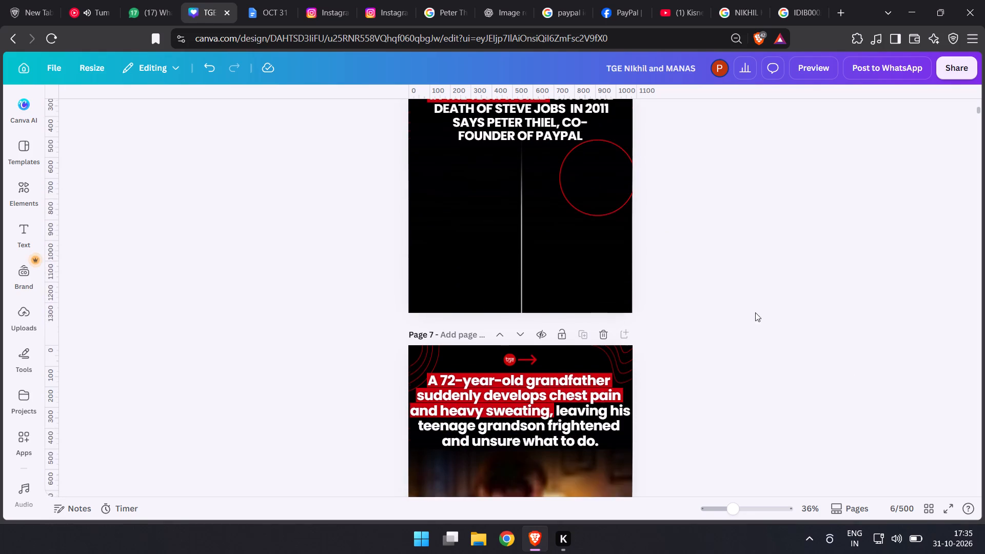
Open the grid view of all page thumbnails.
{"action": "left_click", "coordinate": [931, 507]}
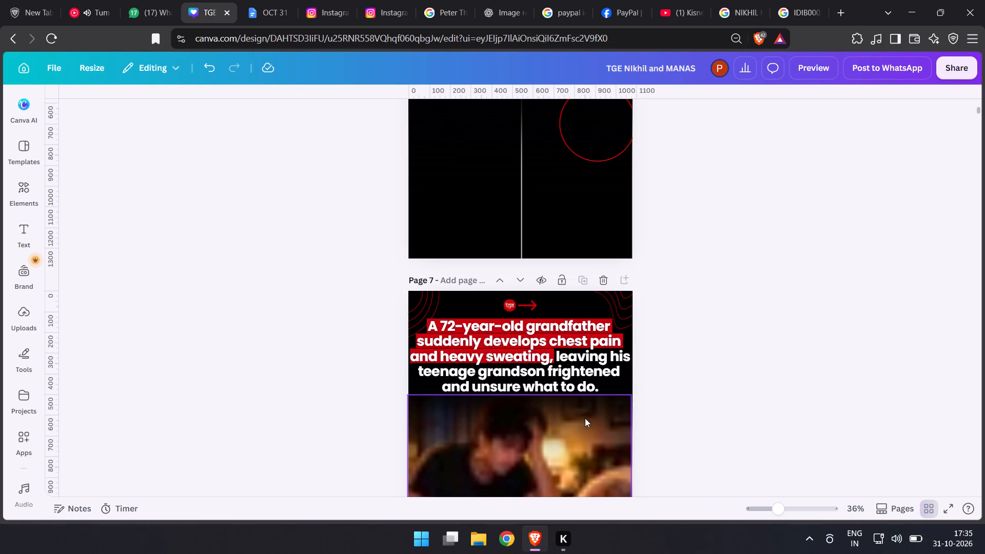
{"action": "left_click", "coordinate": [936, 508]}
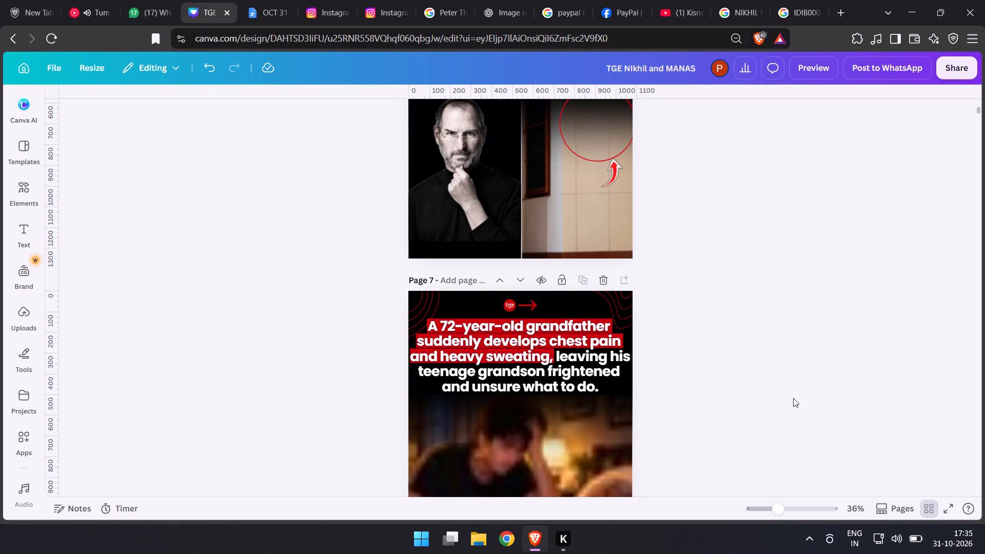
{"action": "scroll", "coordinate": [723, 375], "scroll_direction": "down", "scroll_amount": 1}
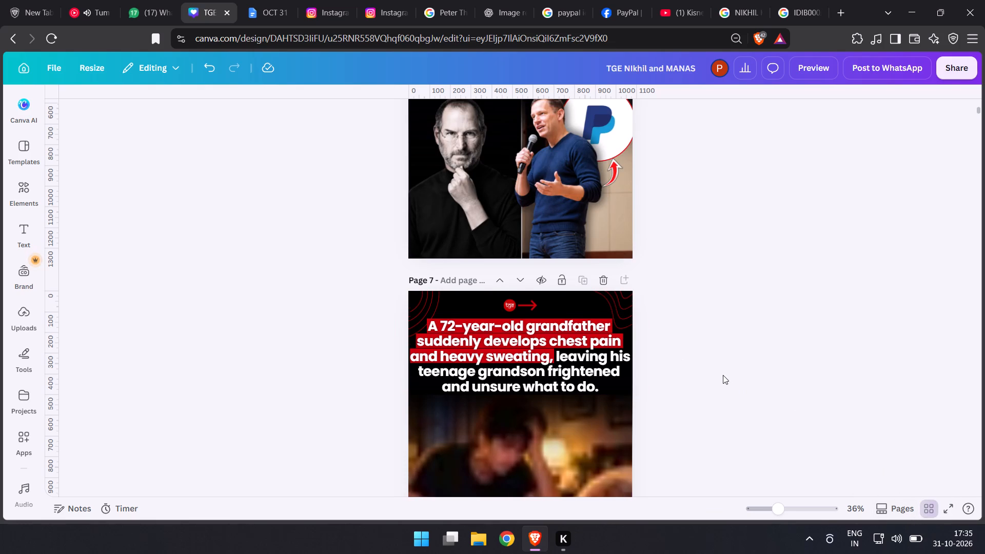
{"action": "scroll", "coordinate": [722, 374], "scroll_direction": "up", "scroll_amount": 1}
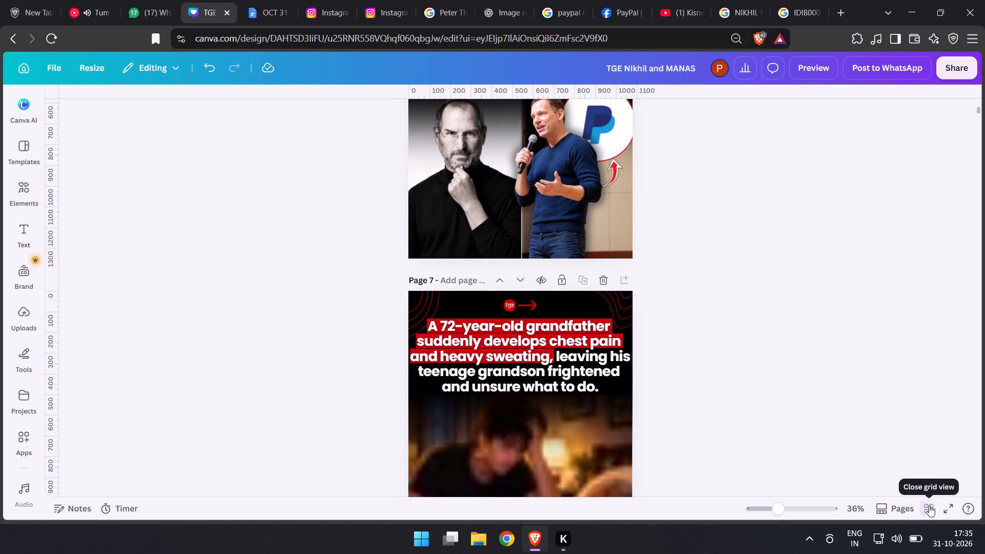
{"action": "left_click", "coordinate": [929, 505]}
{"action": "left_click", "coordinate": [934, 504]}
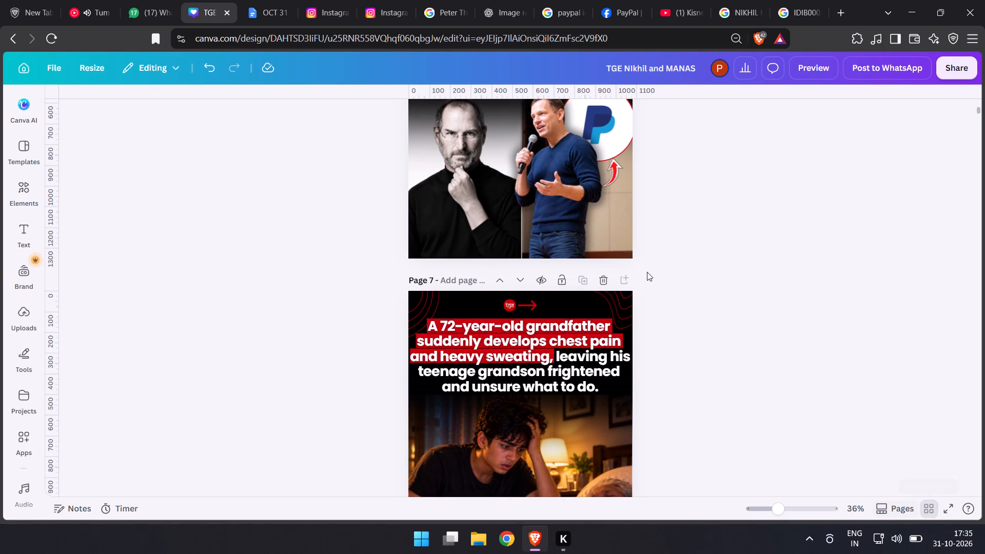
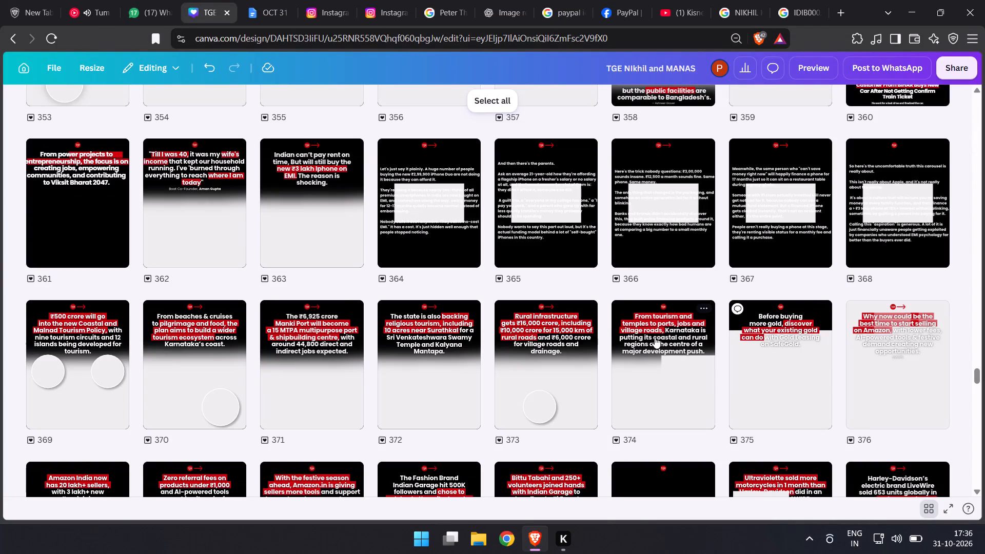
Delete page 374, the slide about tourism, temples, ports, jobs and village roads in Karnataka.
{"action": "left_click", "coordinate": [643, 338]}
{"action": "key", "text": "Delete"}
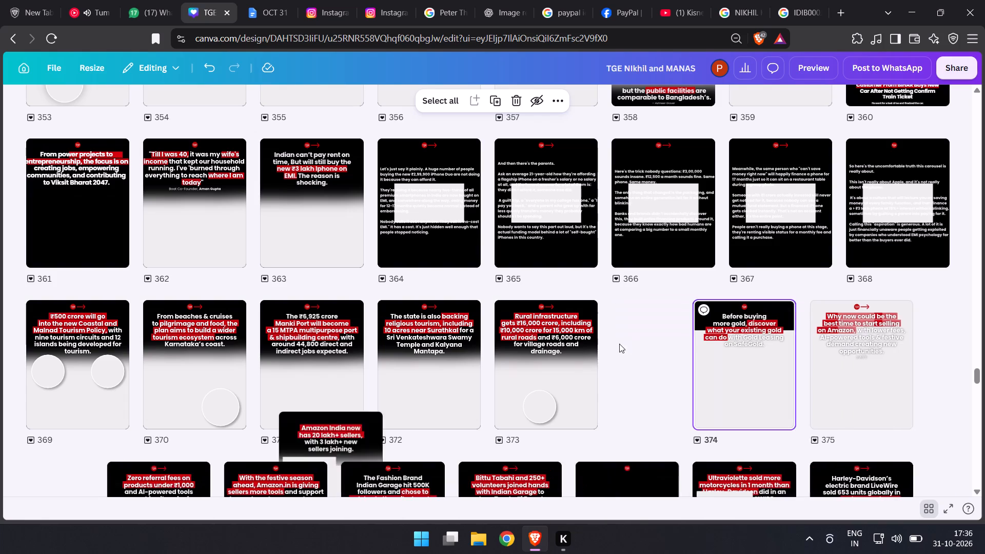
Delete three consecutive pages from page 374: the Gold Leasing slide, the Amazon selling slide and the Amazon 20 lakh+ sellers slide.
{"action": "key", "text": "Delete"}
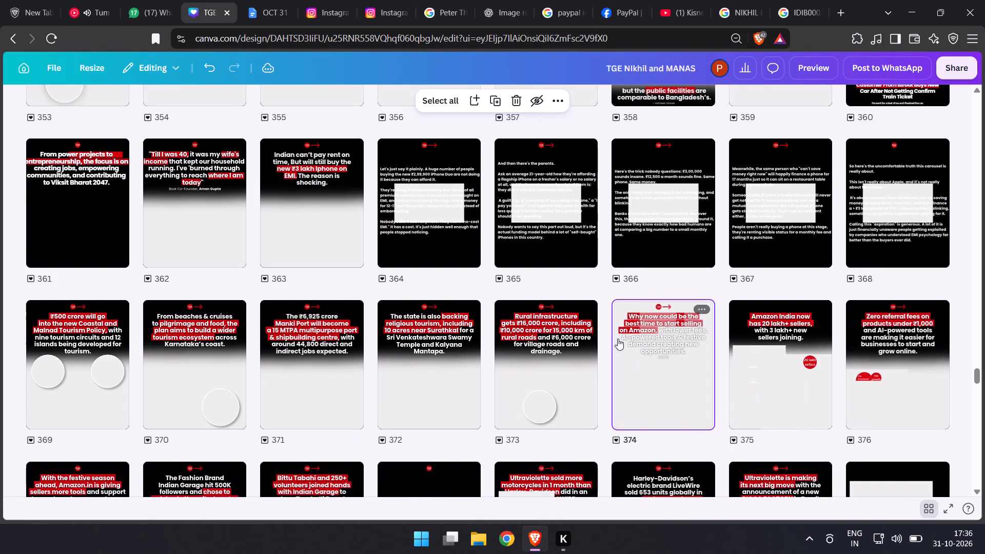
{"action": "key", "text": "Delete"}
{"action": "key", "text": "Delete"}
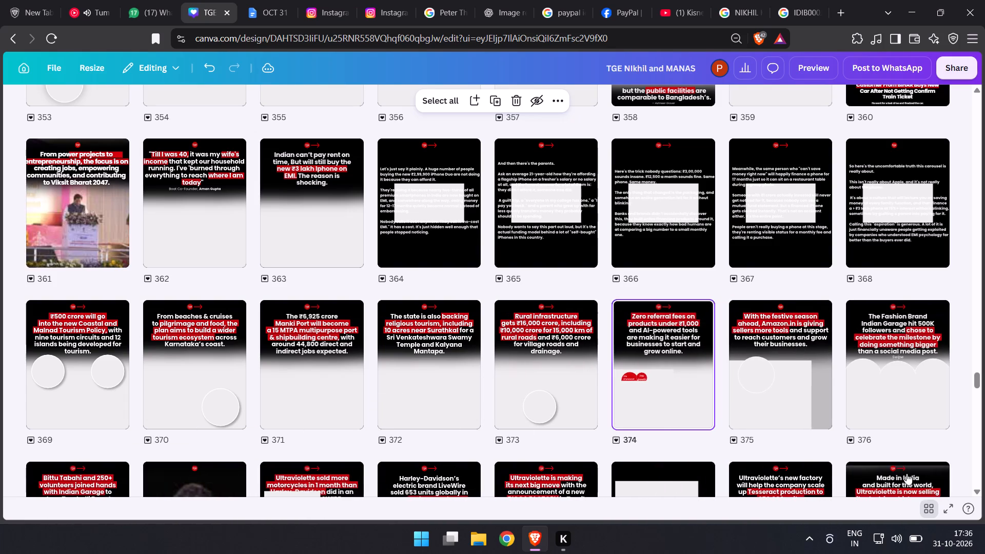
Leave the grid view and return to page 1 to look over the first Reliance slides.
{"action": "left_click", "coordinate": [930, 509]}
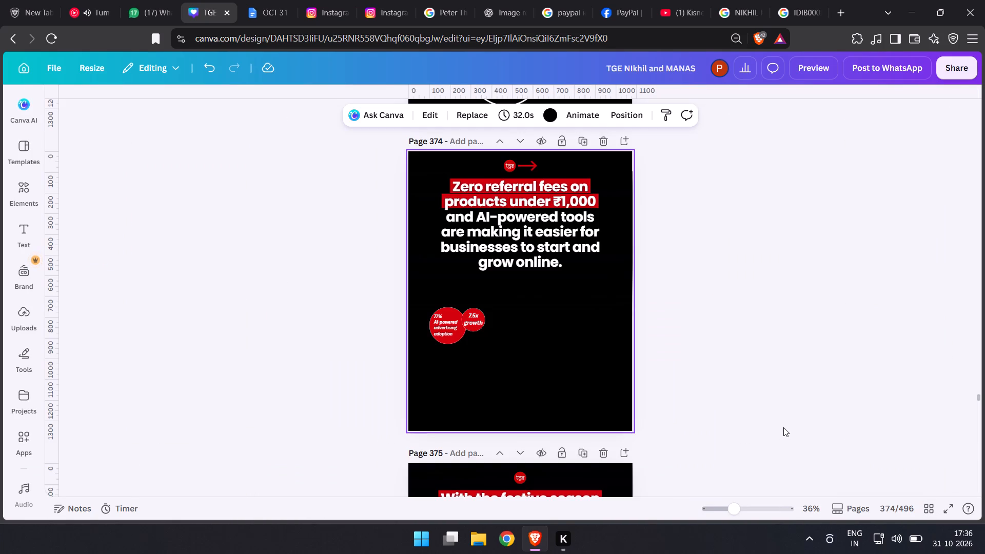
{"action": "scroll", "coordinate": [785, 419], "scroll_direction": "up", "scroll_amount": 8}
{"action": "scroll", "coordinate": [785, 418], "scroll_direction": "down", "scroll_amount": 1}
{"action": "scroll", "coordinate": [785, 418], "scroll_direction": "up", "scroll_amount": 1}
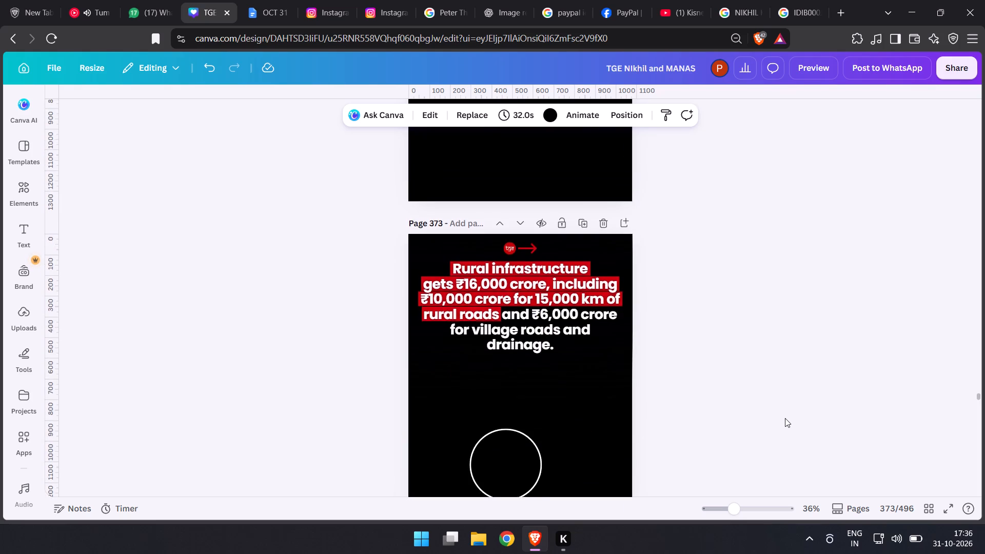
{"action": "left_click", "coordinate": [882, 506]}
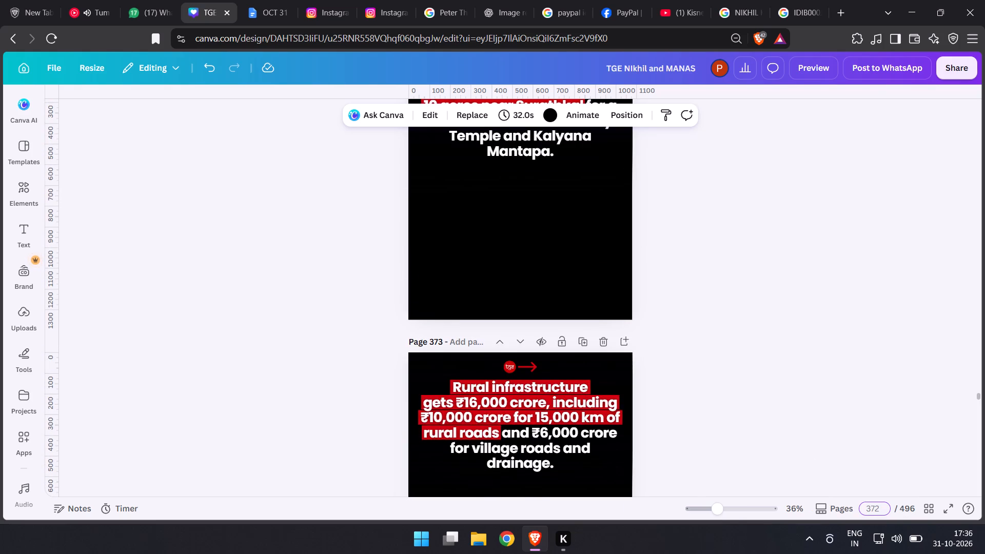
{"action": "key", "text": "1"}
{"action": "key", "text": "Return"}
{"action": "scroll", "coordinate": [698, 278], "scroll_direction": "down", "scroll_amount": 7}
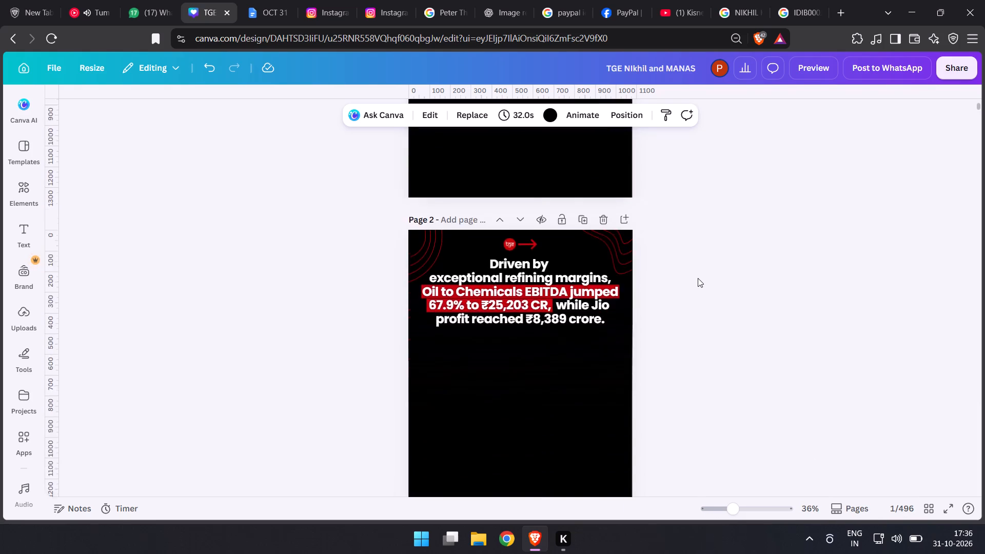
{"action": "scroll", "coordinate": [698, 278], "scroll_direction": "down", "scroll_amount": 2}
{"action": "scroll", "coordinate": [698, 278], "scroll_direction": "up", "scroll_amount": 11}
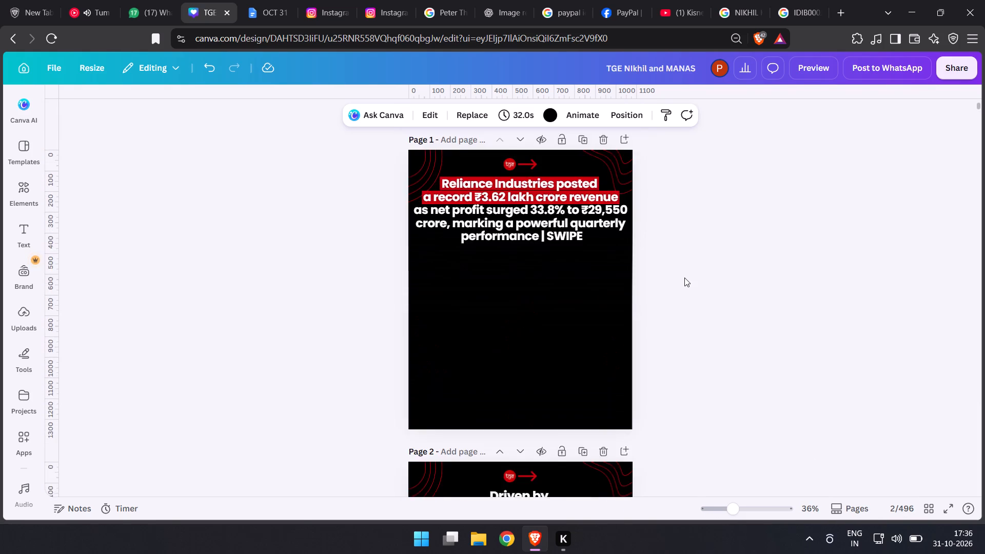
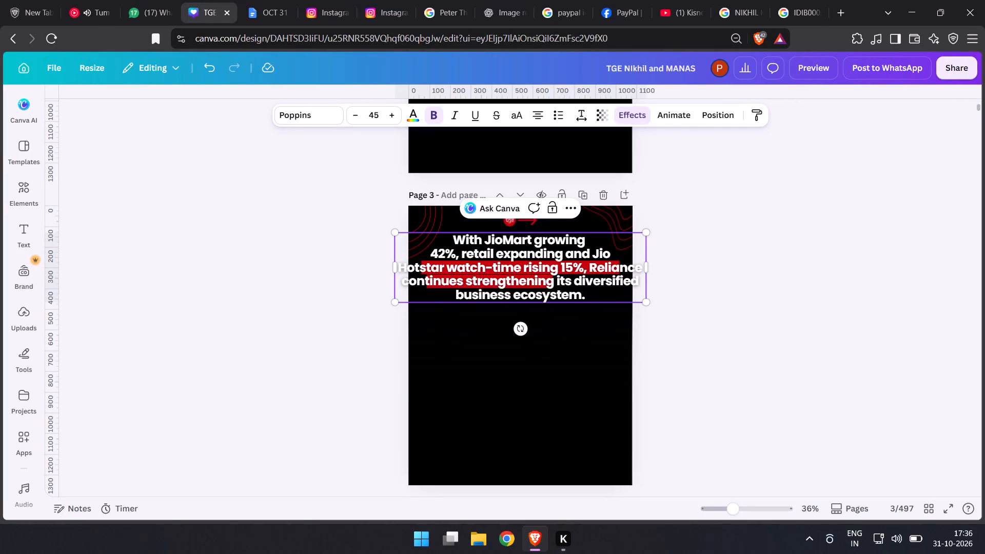
Break the page 3 headline's lines before "Reliance" and before "its" so the text fits within the page width.
{"action": "left_click", "coordinate": [589, 267]}
{"action": "key", "text": "Return"}
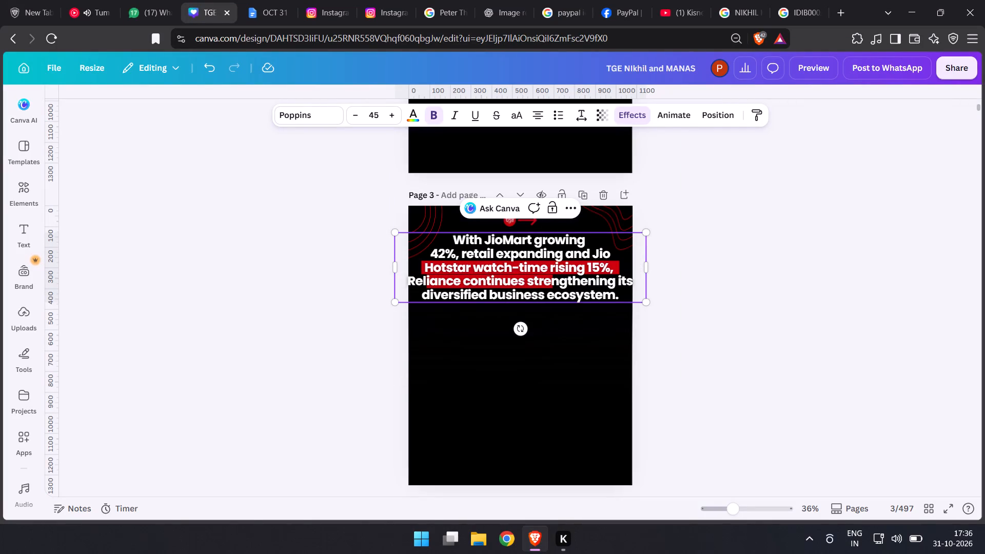
{"action": "left_click", "coordinate": [614, 281]}
{"action": "key", "text": "Return"}
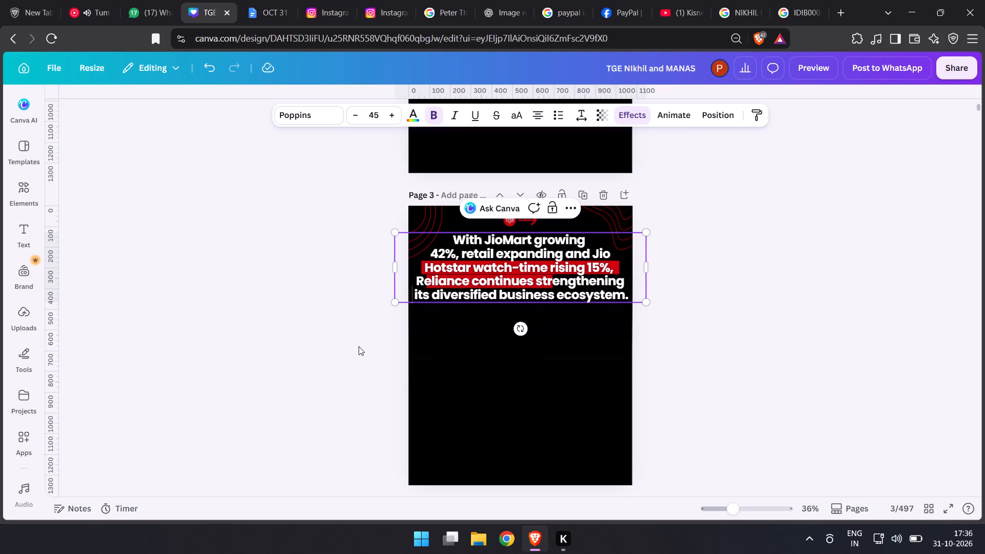
On page 3, move the red highlight bar from the "Reliance continues strengthening" line up behind the "42%, retail expanding and Jio" line.
{"action": "left_click", "coordinate": [359, 346]}
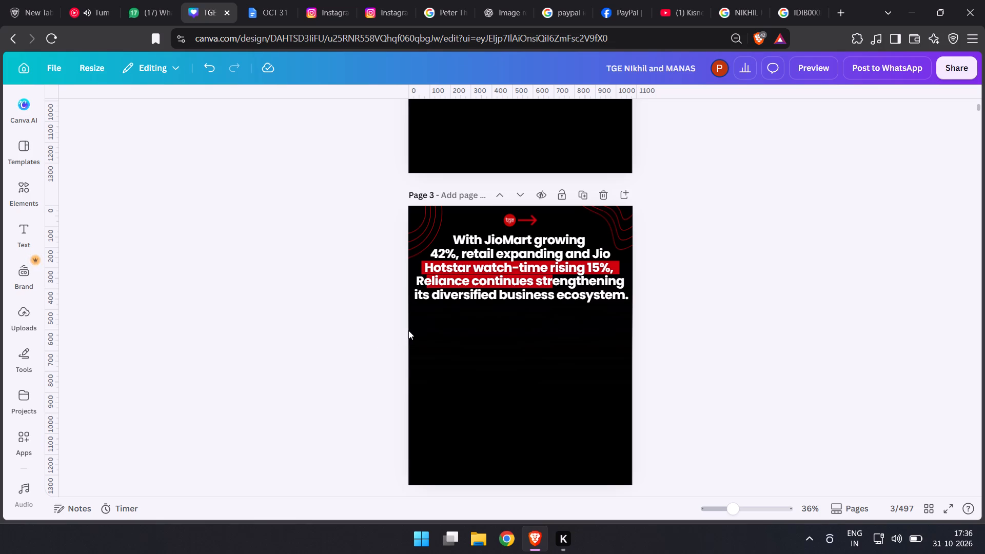
{"action": "left_click", "coordinate": [445, 285]}
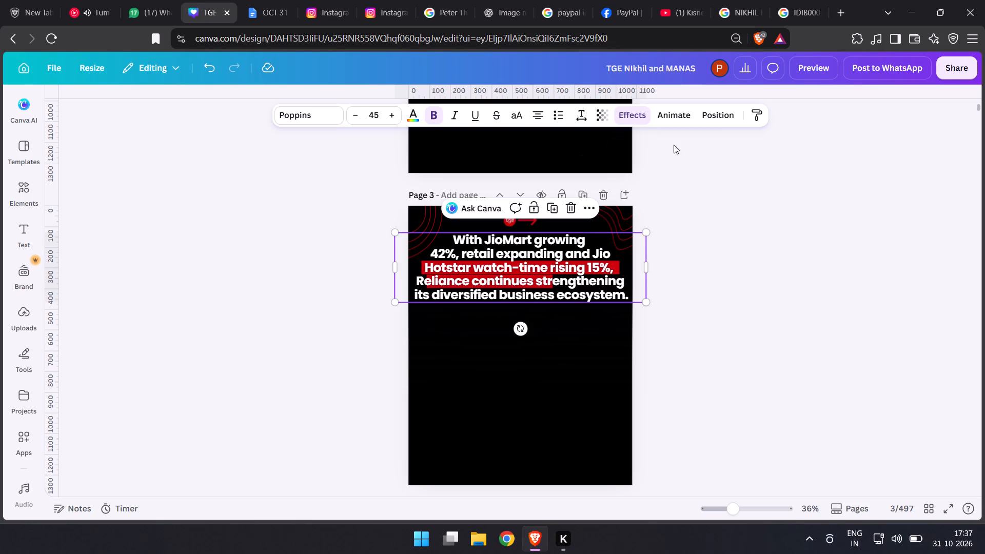
{"action": "left_click", "coordinate": [724, 116]}
{"action": "left_click", "coordinate": [189, 134]}
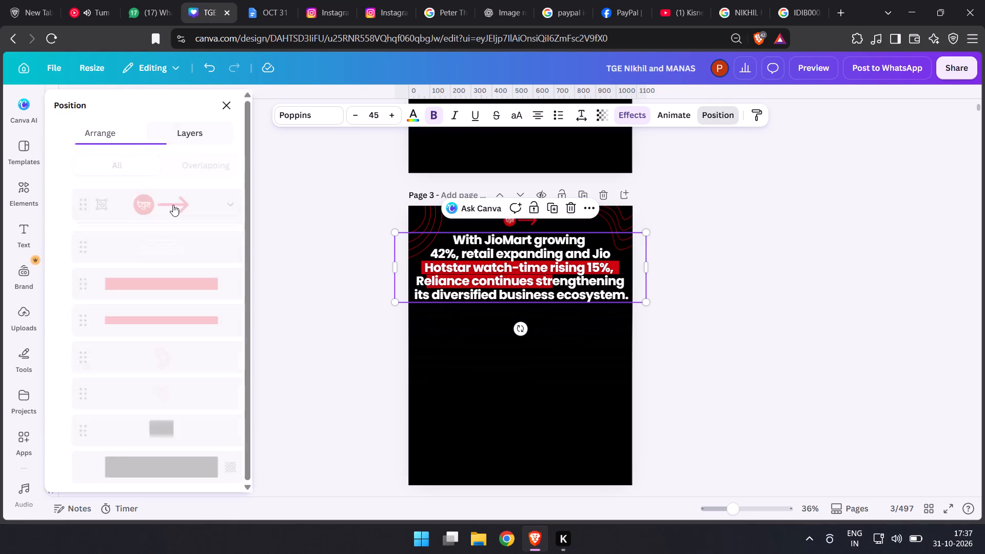
{"action": "left_click", "coordinate": [159, 319]}
{"action": "left_click", "coordinate": [168, 284]}
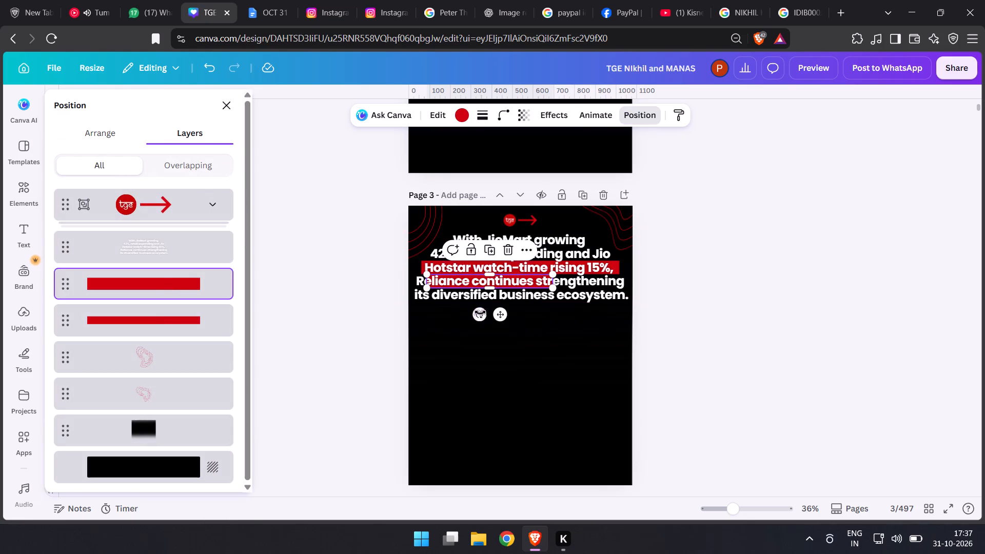
{"action": "left_click_drag", "start_coordinate": [501, 313], "coordinate": [500, 283]}
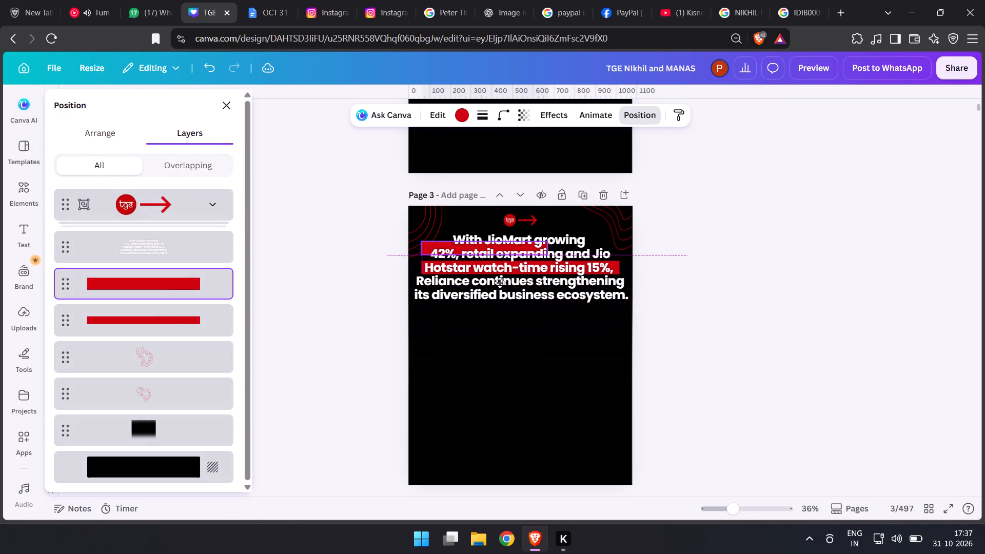
{"action": "left_click_drag", "start_coordinate": [500, 283], "coordinate": [501, 284]}
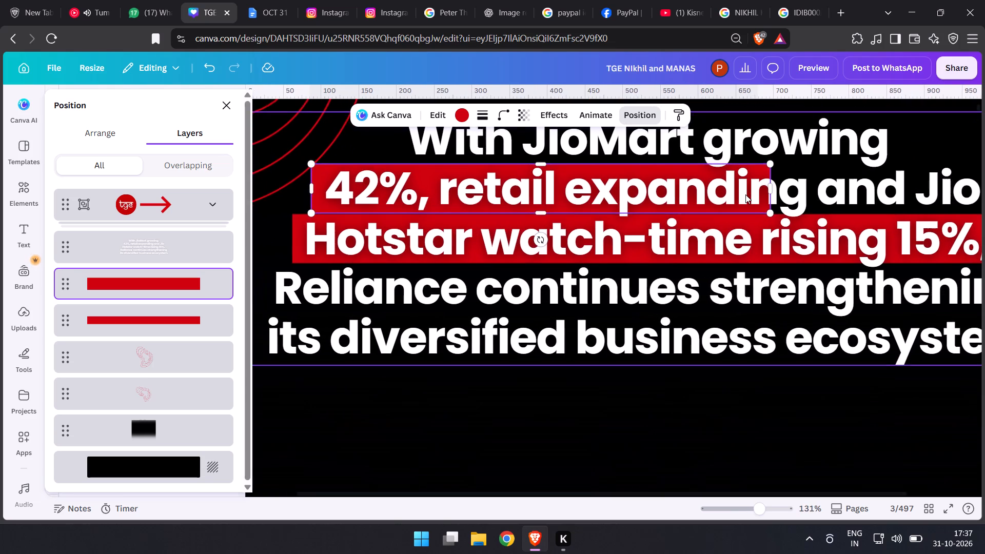
Widen the moved bar to about 905 px to span "42%, retail expanding and Jio" and nudge it into line with the text.
{"action": "left_click", "coordinate": [745, 194]}
{"action": "left_click_drag", "start_coordinate": [790, 183], "coordinate": [791, 183]}
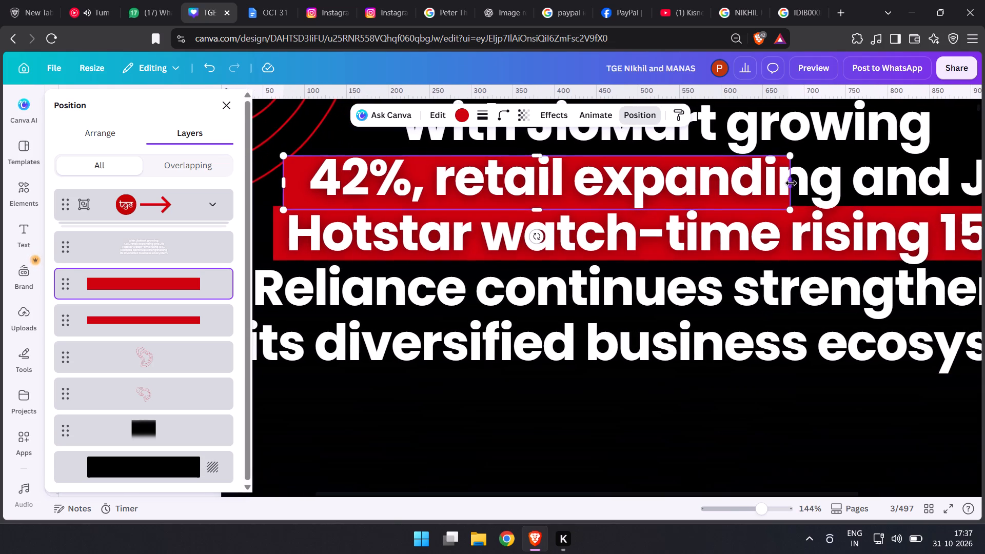
{"action": "left_click_drag", "start_coordinate": [791, 183], "coordinate": [872, 178]}
{"action": "scroll", "coordinate": [872, 179], "scroll_direction": "down", "scroll_amount": 3}
{"action": "scroll", "coordinate": [872, 179], "scroll_direction": "up", "scroll_amount": 2}
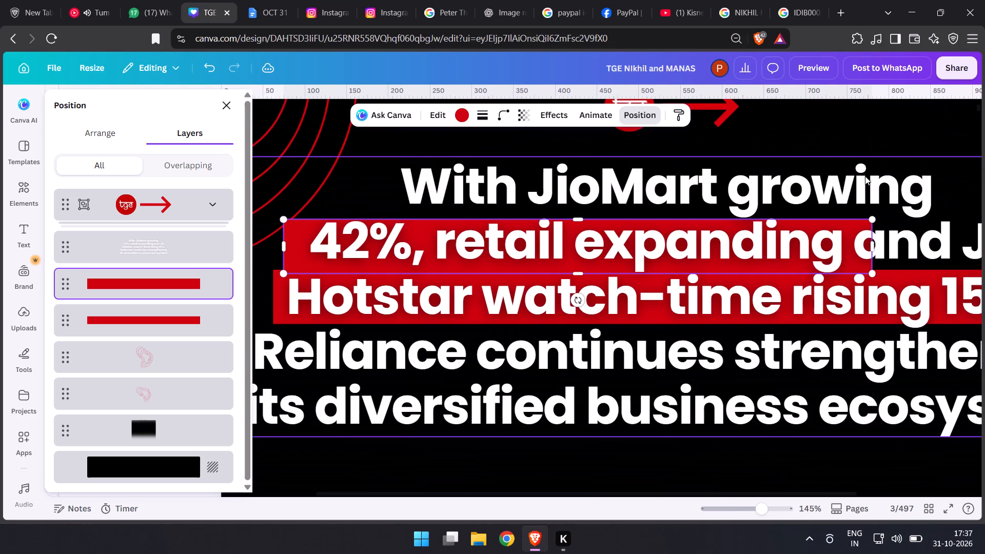
{"action": "left_click_drag", "start_coordinate": [824, 236], "coordinate": [860, 238]}
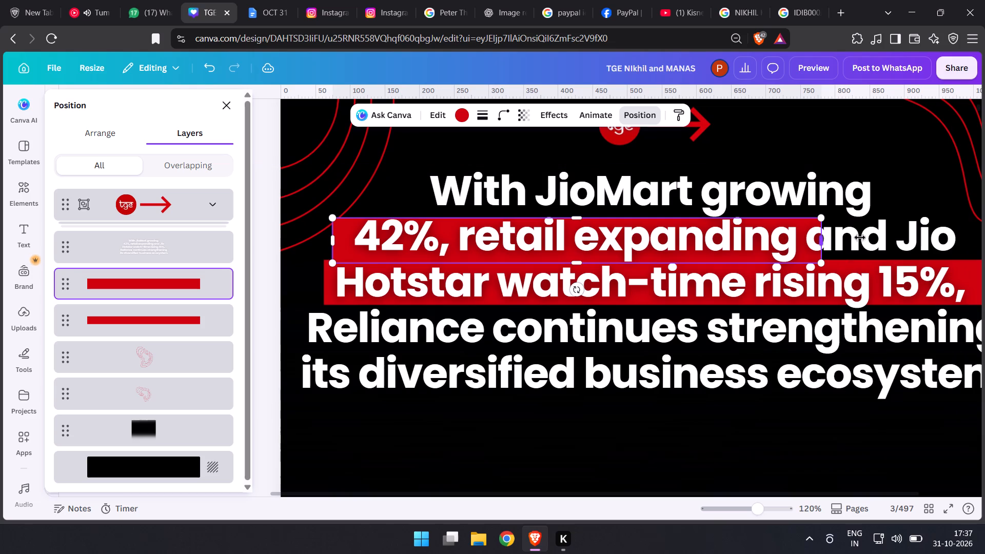
{"action": "left_click_drag", "start_coordinate": [860, 238], "coordinate": [963, 233]}
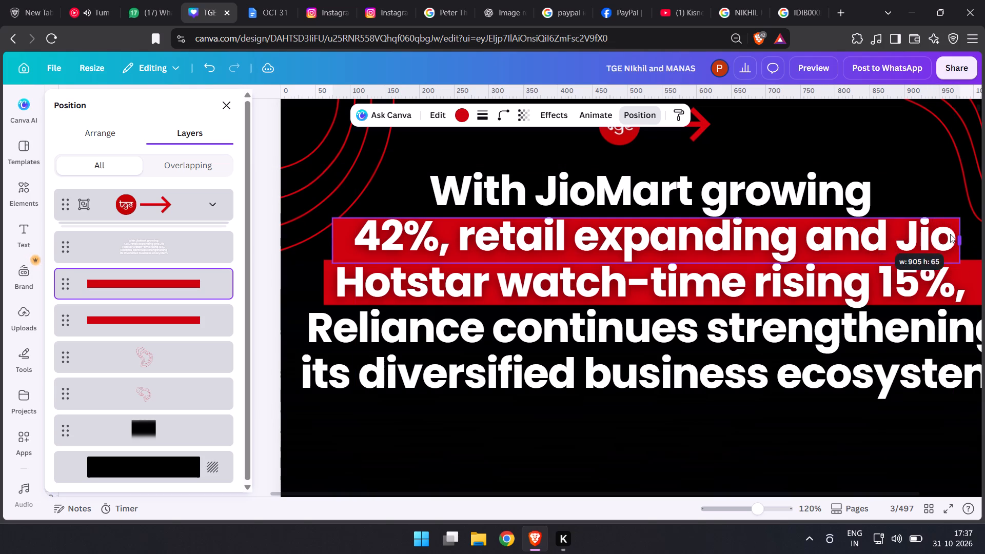
{"action": "left_click_drag", "start_coordinate": [453, 249], "coordinate": [452, 248]}
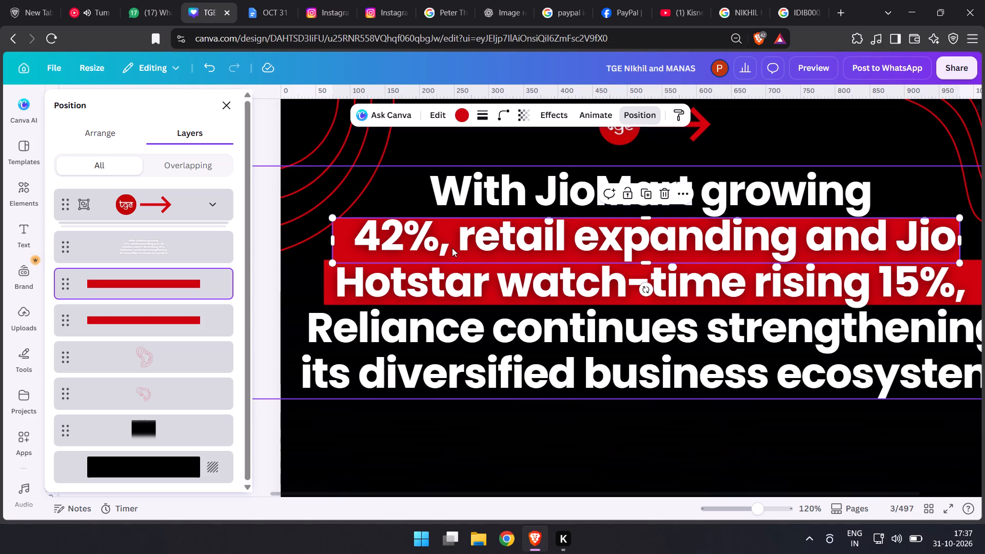
{"action": "left_click_drag", "start_coordinate": [452, 248], "coordinate": [452, 244]}
Duplicate the bar, place the copy over the "With JioMart growing" line and send it behind the headline text.
{"action": "key", "text": "ctrl+d"}
{"action": "left_click_drag", "start_coordinate": [464, 249], "coordinate": [467, 234]}
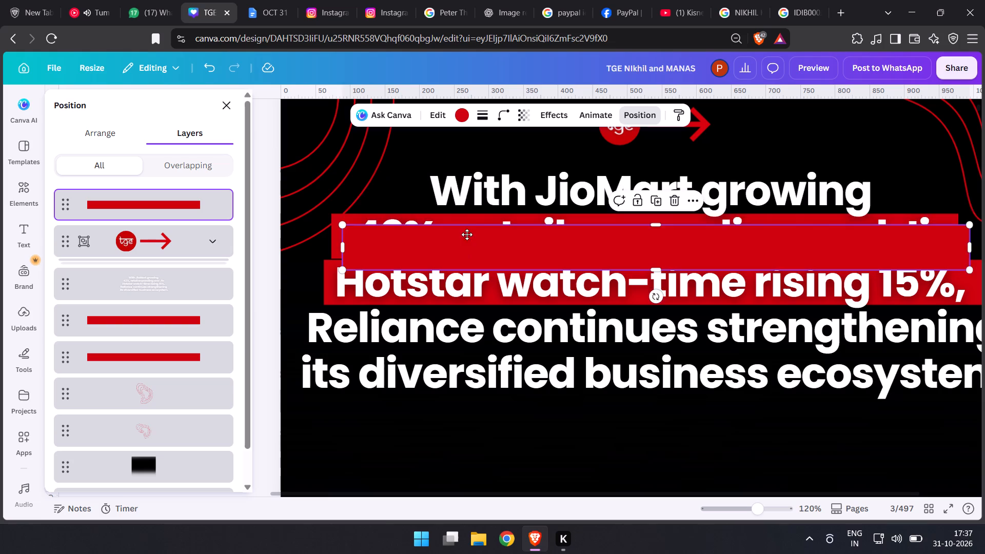
{"action": "left_click_drag", "start_coordinate": [467, 234], "coordinate": [478, 189]}
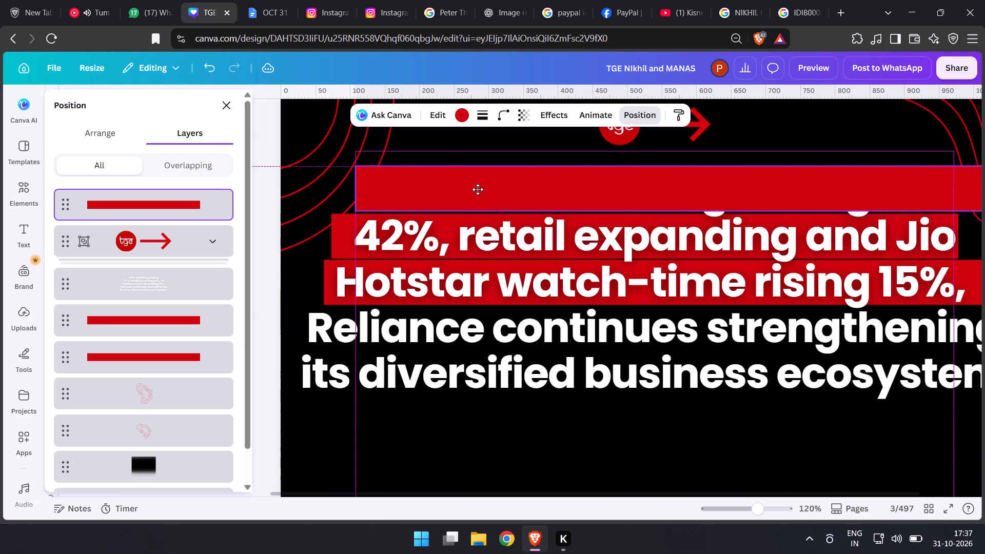
{"action": "left_click_drag", "start_coordinate": [478, 189], "coordinate": [479, 191]}
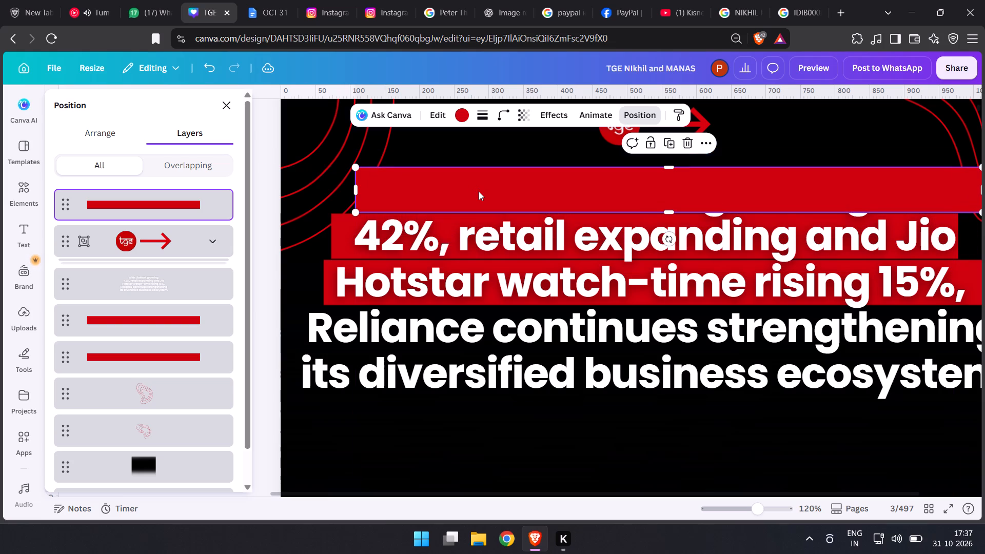
{"action": "key", "text": "ctrl+bracketleft"}
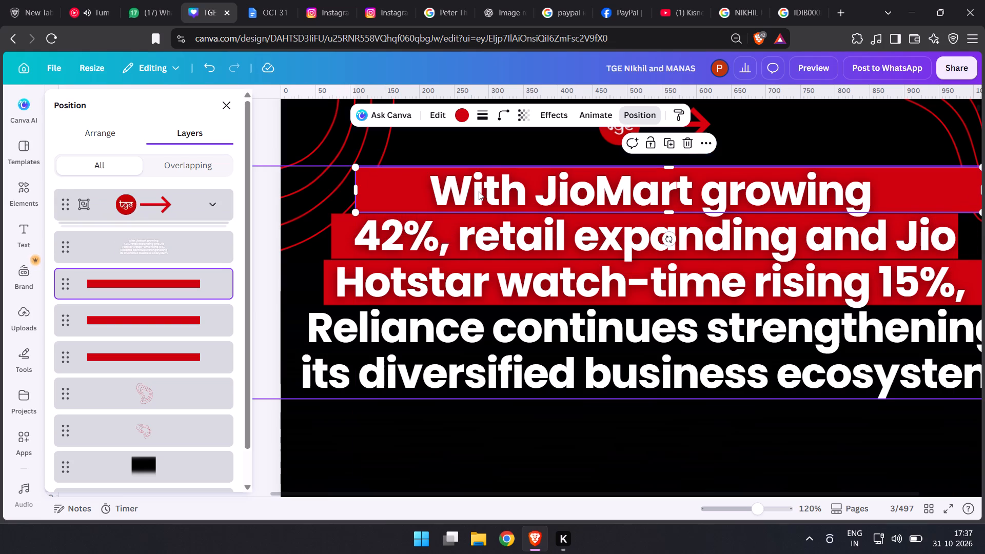
Trim both ends of the top bar to about 670 px wide to fit "With JioMart growing".
{"action": "left_click_drag", "start_coordinate": [354, 188], "coordinate": [426, 190]}
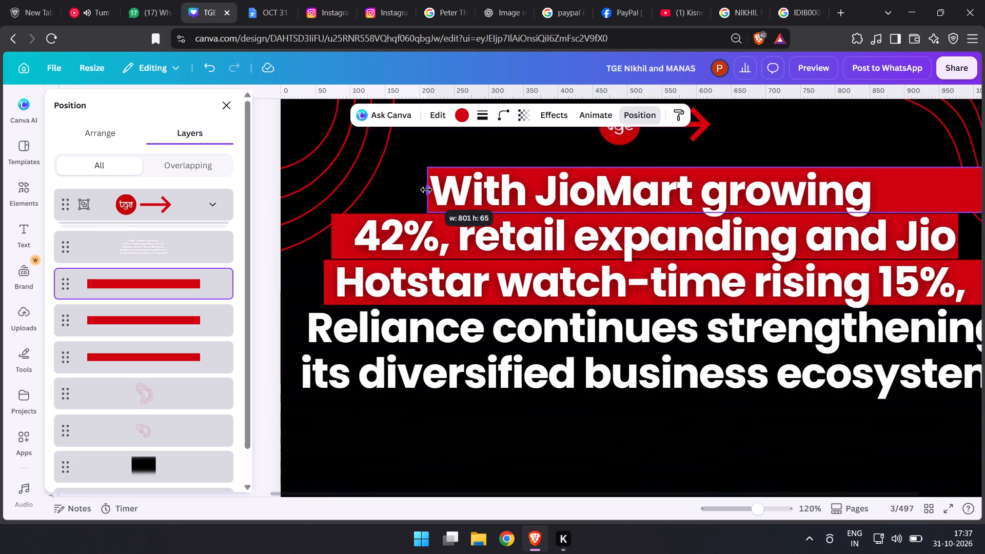
{"action": "left_click_drag", "start_coordinate": [426, 190], "coordinate": [423, 189]}
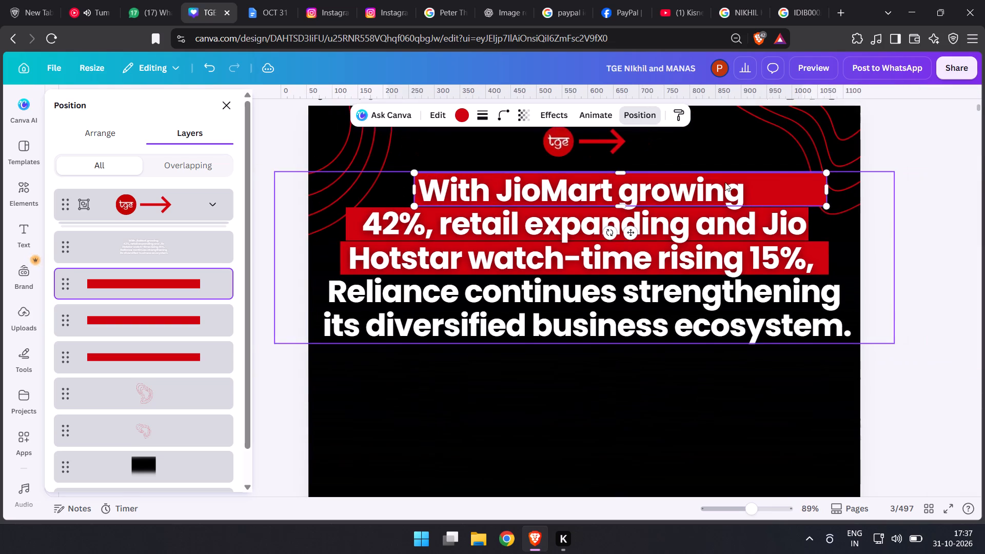
{"action": "left_click_drag", "start_coordinate": [798, 189], "coordinate": [728, 186]}
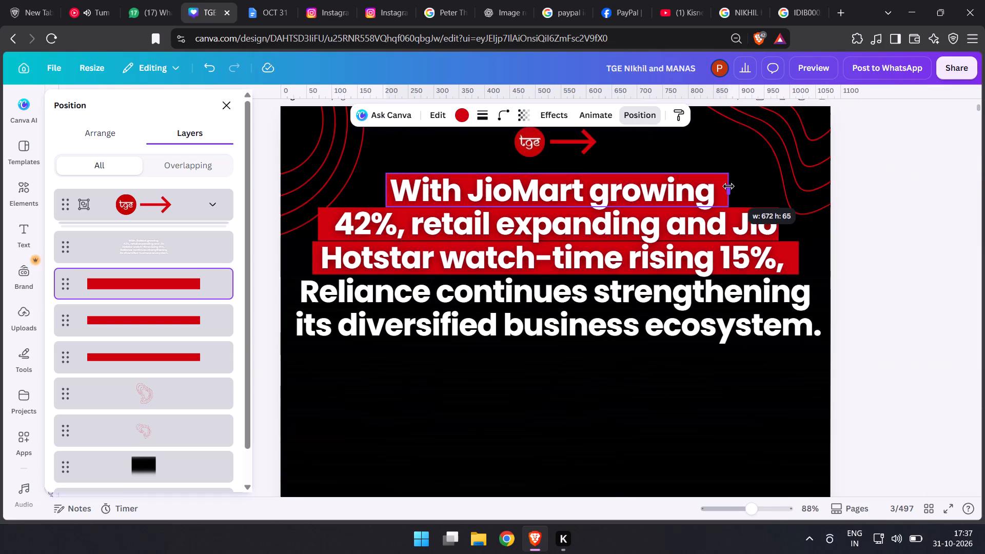
{"action": "left_click_drag", "start_coordinate": [728, 186], "coordinate": [726, 185]}
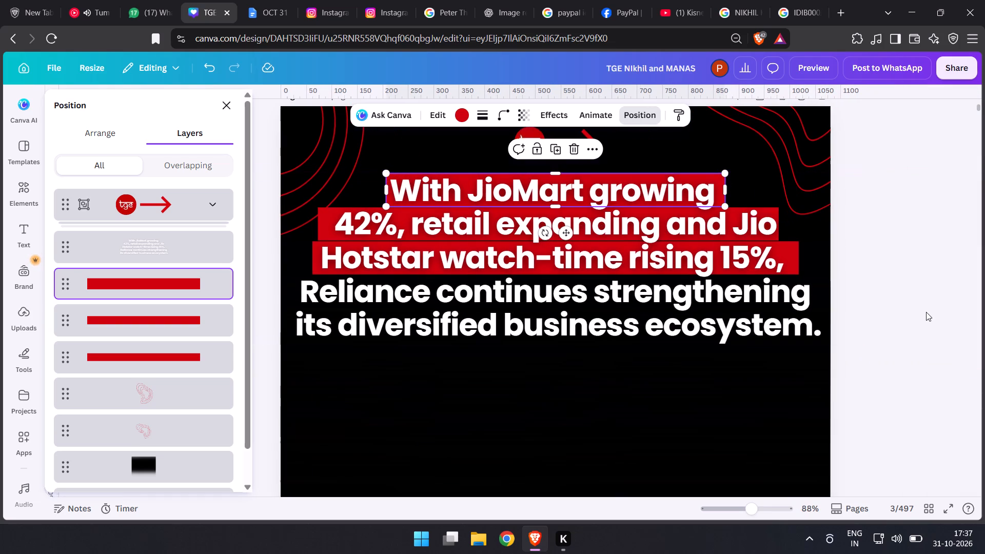
{"action": "double_click", "coordinate": [927, 312]}
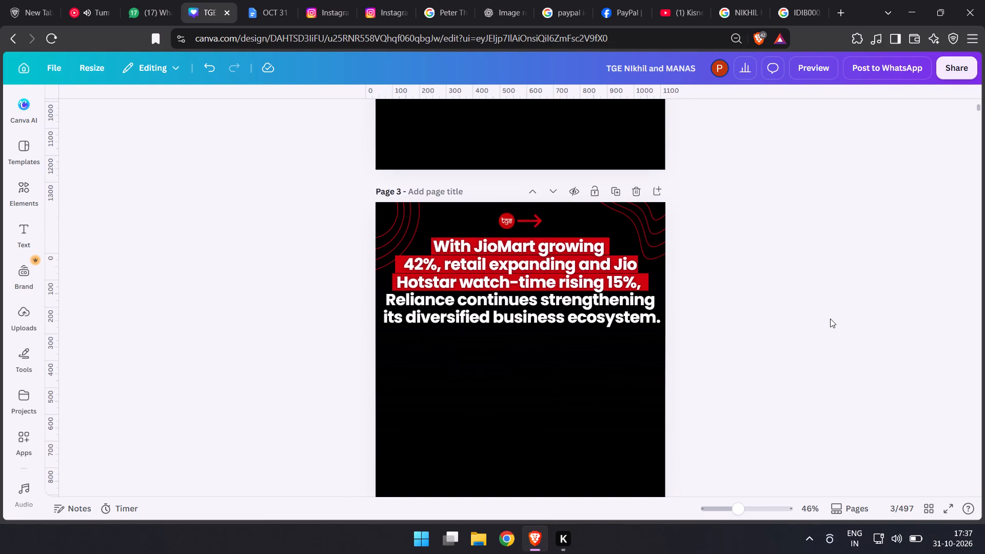
Adjust the start of the "42%, retail expanding and Jio" bar so it begins just before the text.
{"action": "left_click", "coordinate": [545, 272]}
{"action": "left_click", "coordinate": [710, 113]}
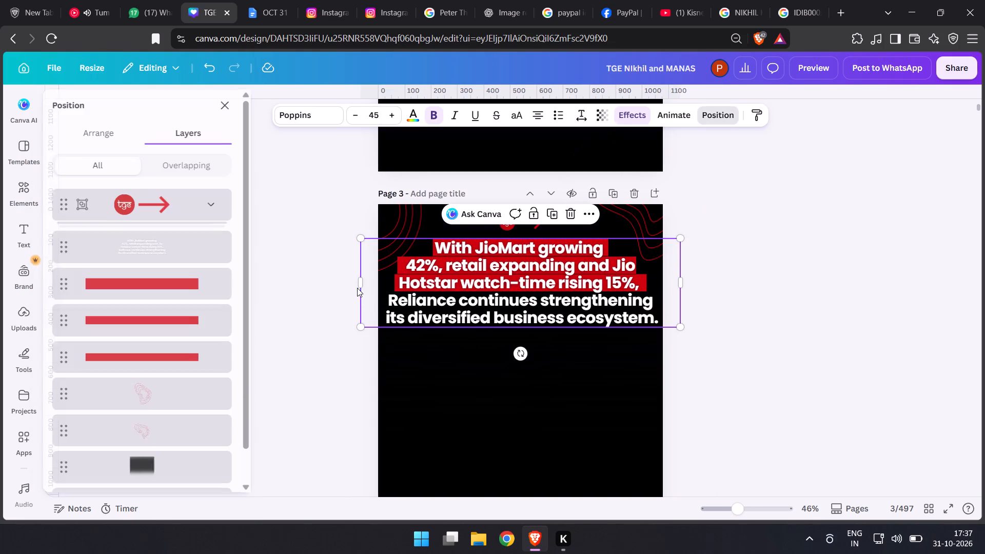
{"action": "left_click", "coordinate": [176, 308]}
{"action": "left_click_drag", "start_coordinate": [396, 265], "coordinate": [403, 265]}
{"action": "double_click", "coordinate": [804, 318]}
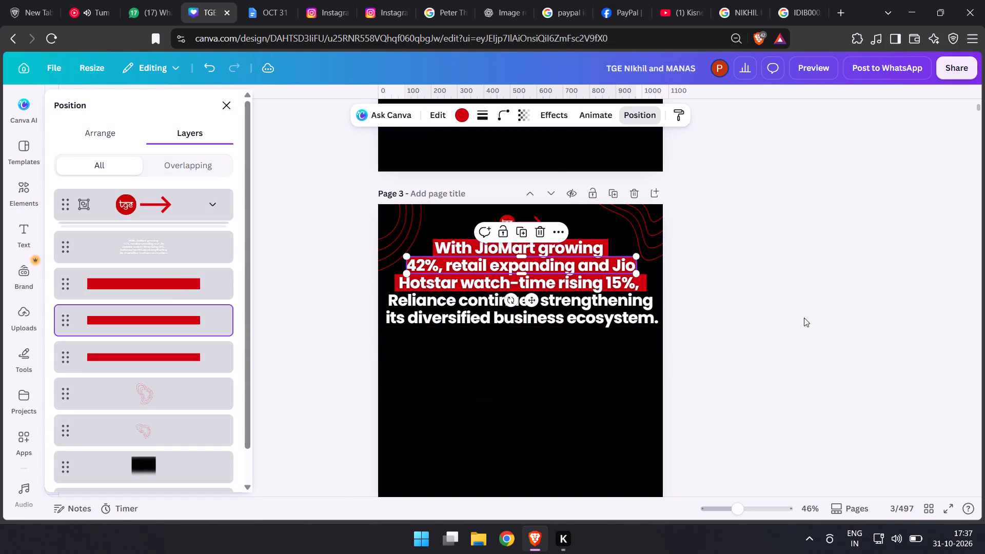
{"action": "scroll", "coordinate": [589, 314], "scroll_direction": "left", "scroll_amount": 1}
{"action": "left_click", "coordinate": [537, 322]}
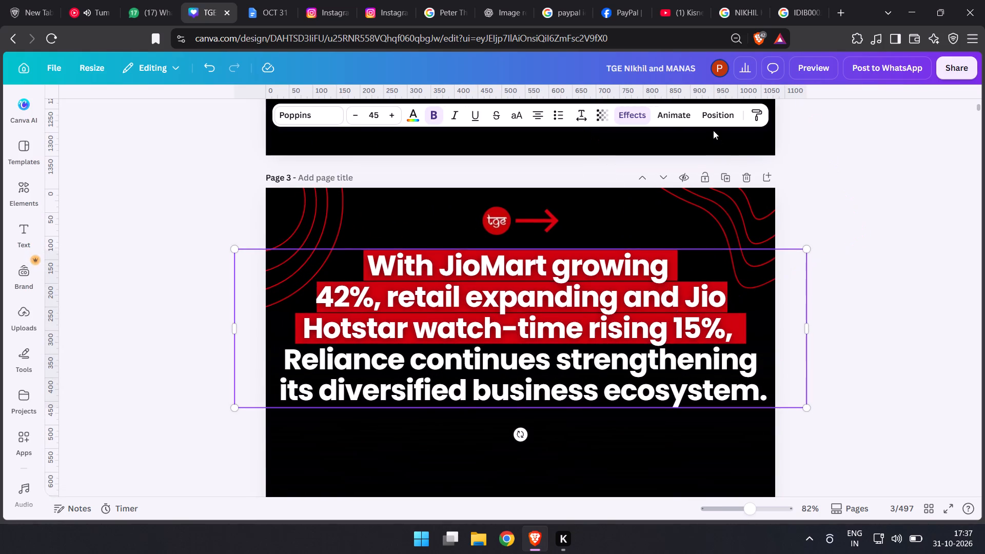
{"action": "left_click", "coordinate": [713, 130]}
{"action": "left_click", "coordinate": [602, 318]}
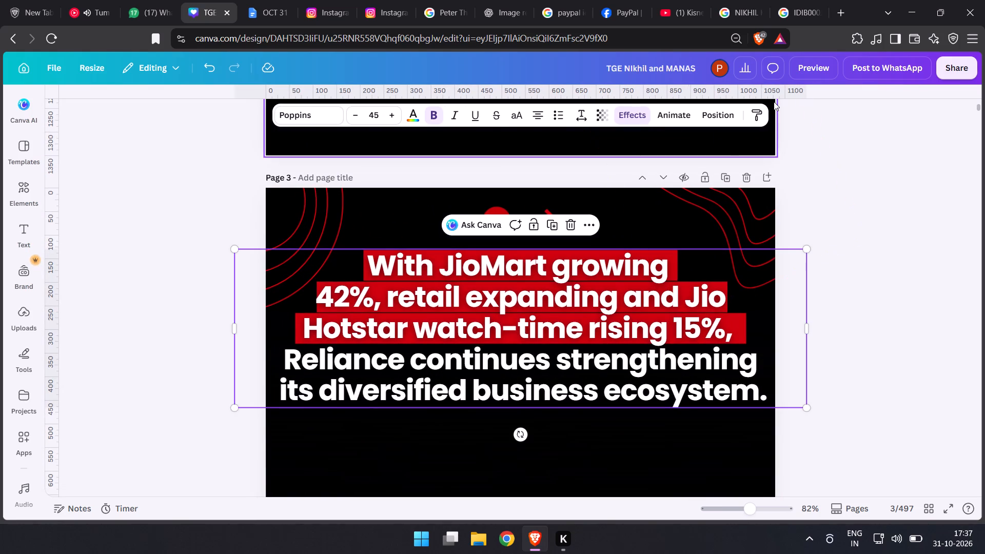
{"action": "left_click", "coordinate": [705, 113]}
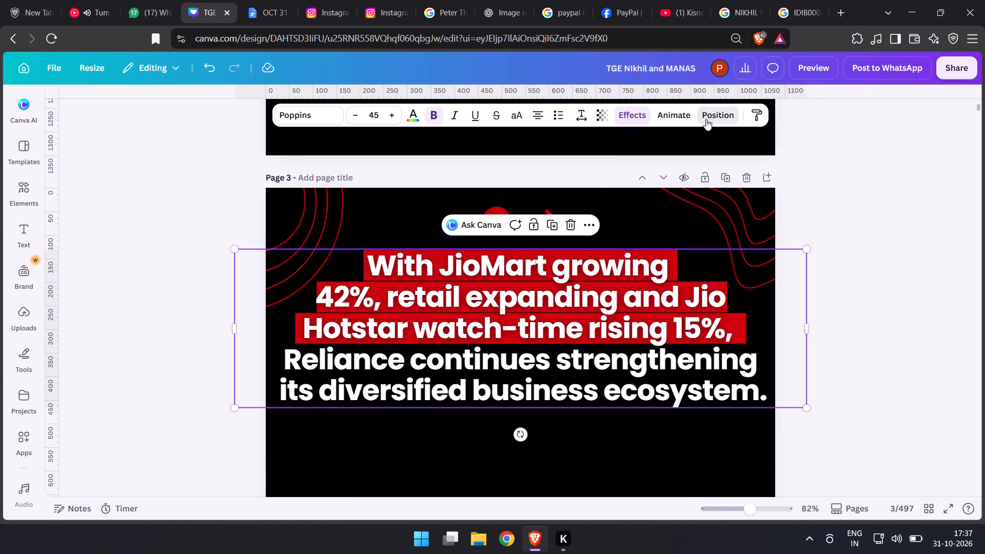
{"action": "left_click", "coordinate": [156, 279]}
{"action": "left_click", "coordinate": [172, 313]}
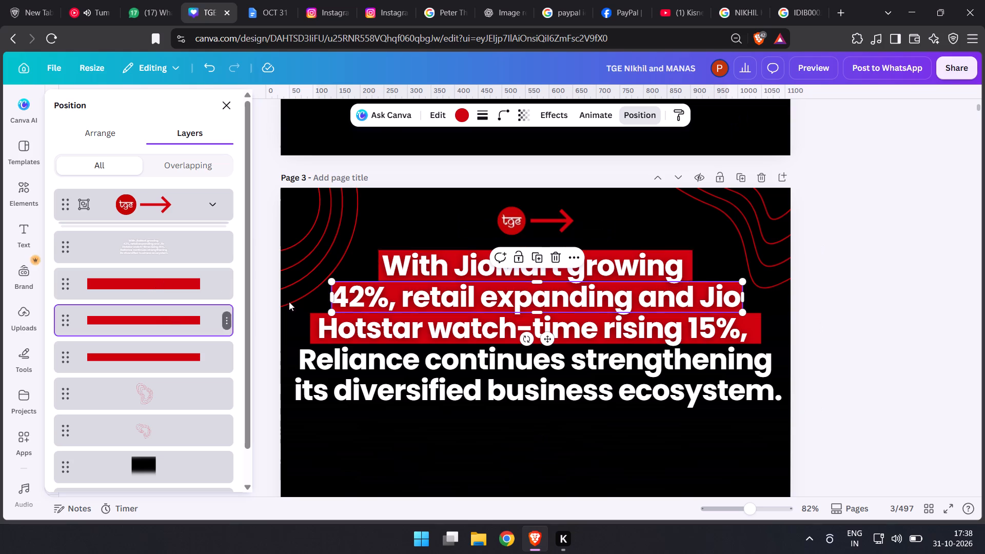
{"action": "left_click_drag", "start_coordinate": [330, 298], "coordinate": [325, 296]}
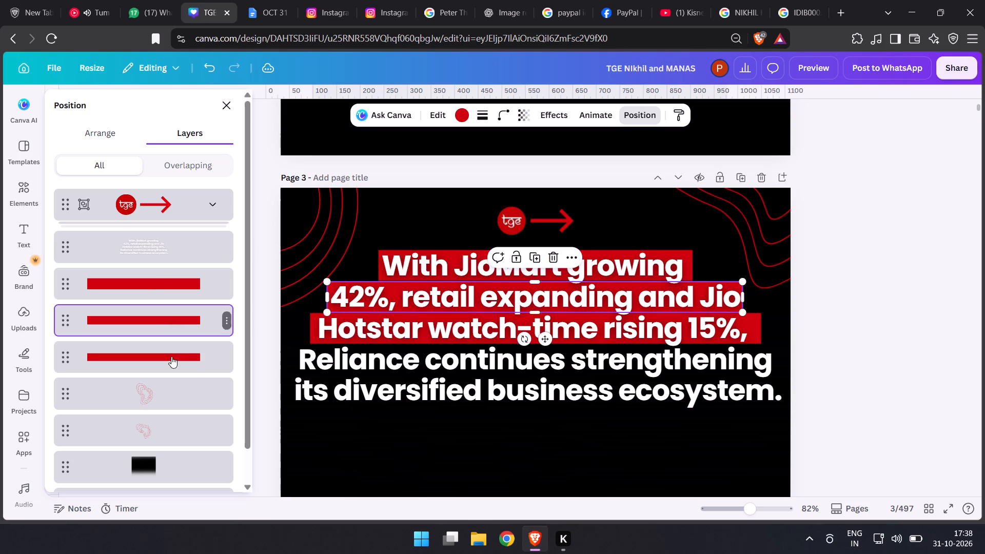
Shorten the end of the "Hotstar watch-time rising 15%," highlight bar so it stops just after the comma.
{"action": "left_click", "coordinate": [172, 361]}
{"action": "left_click_drag", "start_coordinate": [760, 329], "coordinate": [755, 329]}
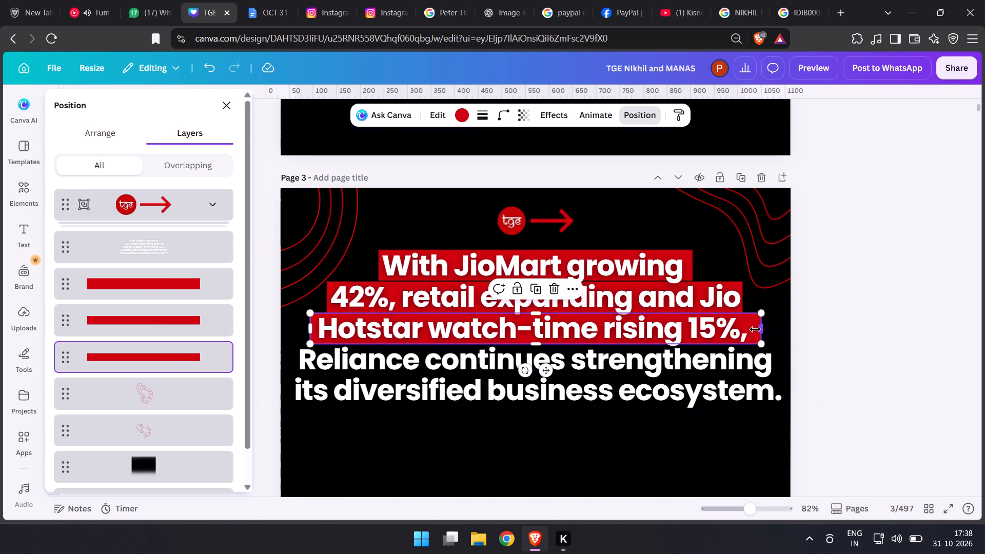
{"action": "left_click_drag", "start_coordinate": [755, 329], "coordinate": [751, 329]}
{"action": "double_click", "coordinate": [861, 334]}
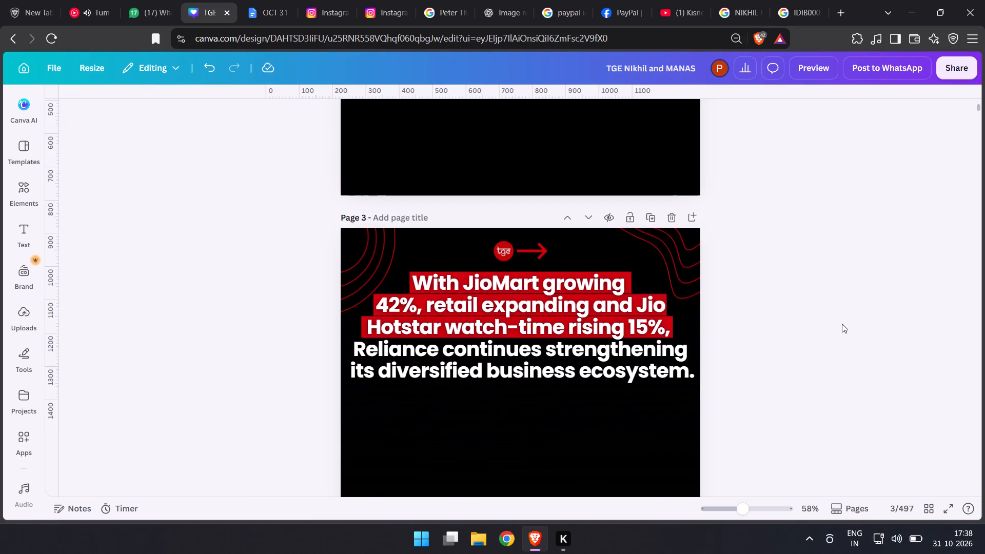
Review the headline slides on pages 1 and 2.
{"action": "scroll", "coordinate": [794, 302], "scroll_direction": "up", "scroll_amount": 5}
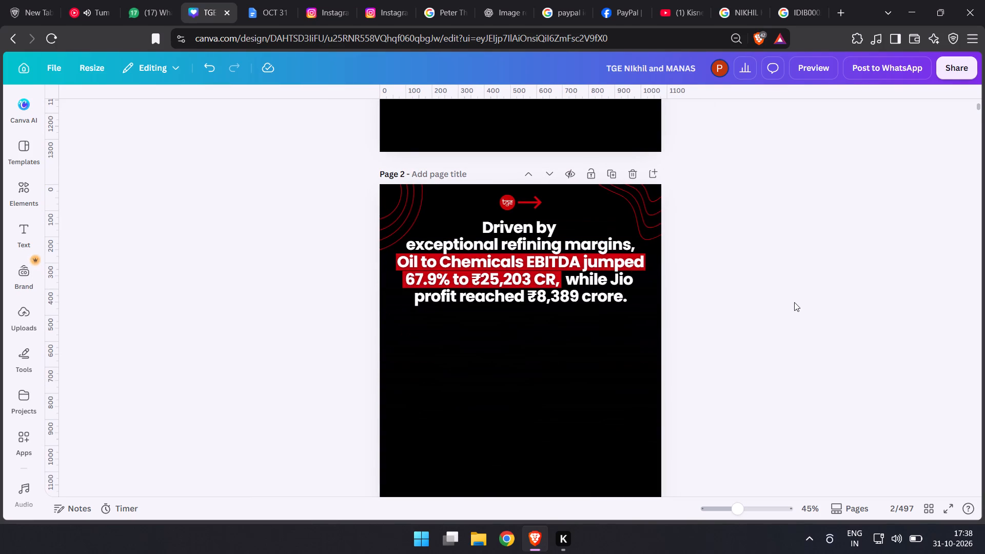
{"action": "scroll", "coordinate": [791, 297], "scroll_direction": "down", "scroll_amount": 1}
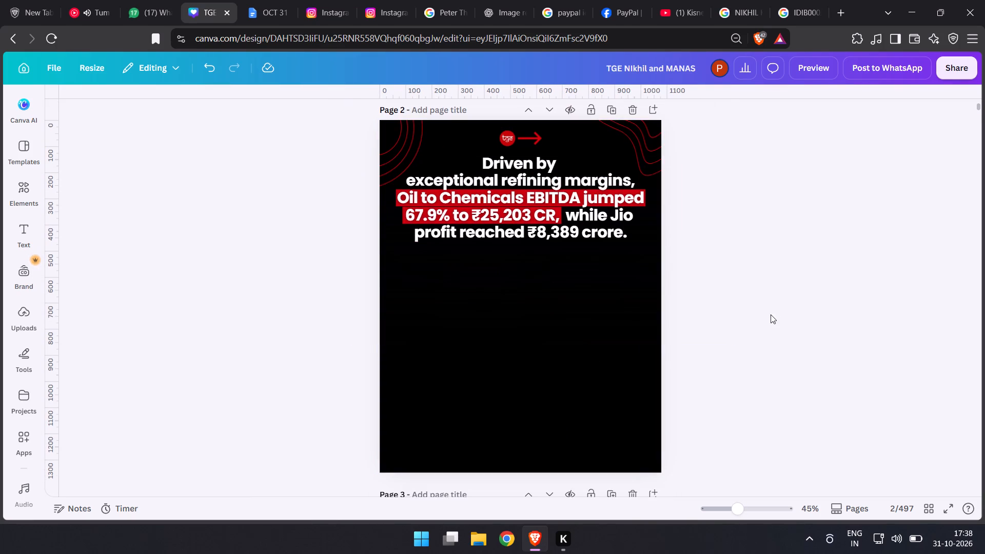
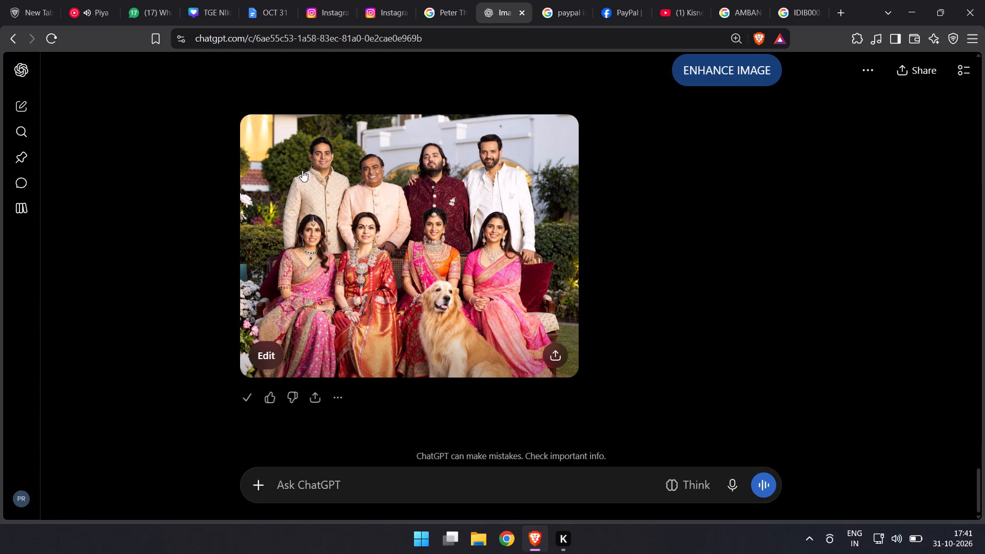
{"action": "left_click", "coordinate": [181, 0]}
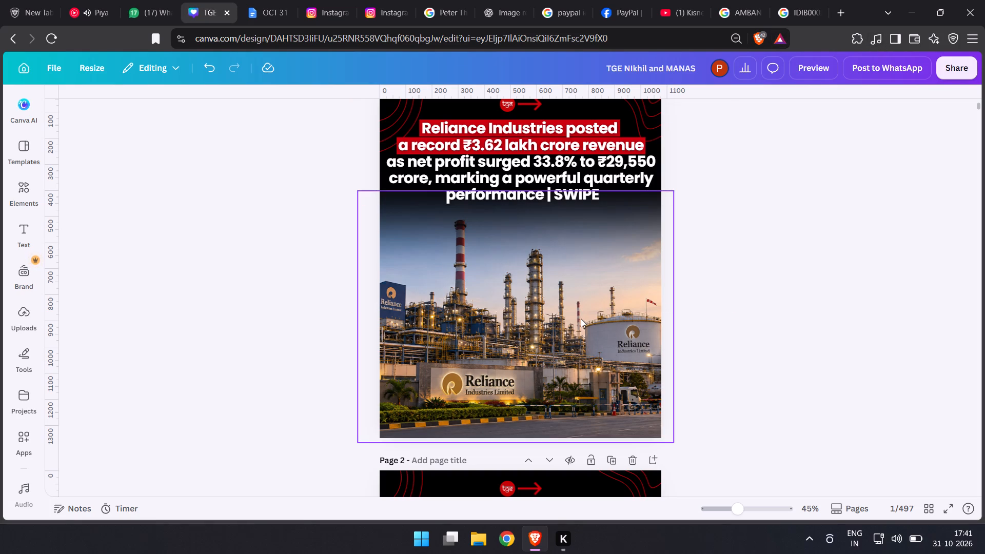
{"action": "key", "text": "ctrl+v"}
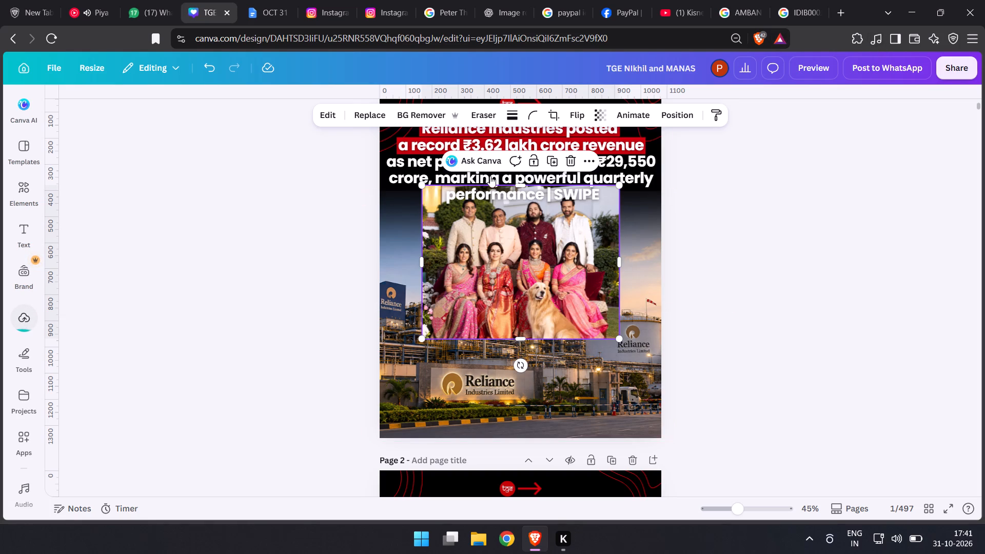
Apply the background remover to the family group photo on page 1.
{"action": "left_click", "coordinate": [431, 106]}
{"action": "left_click", "coordinate": [429, 110]}
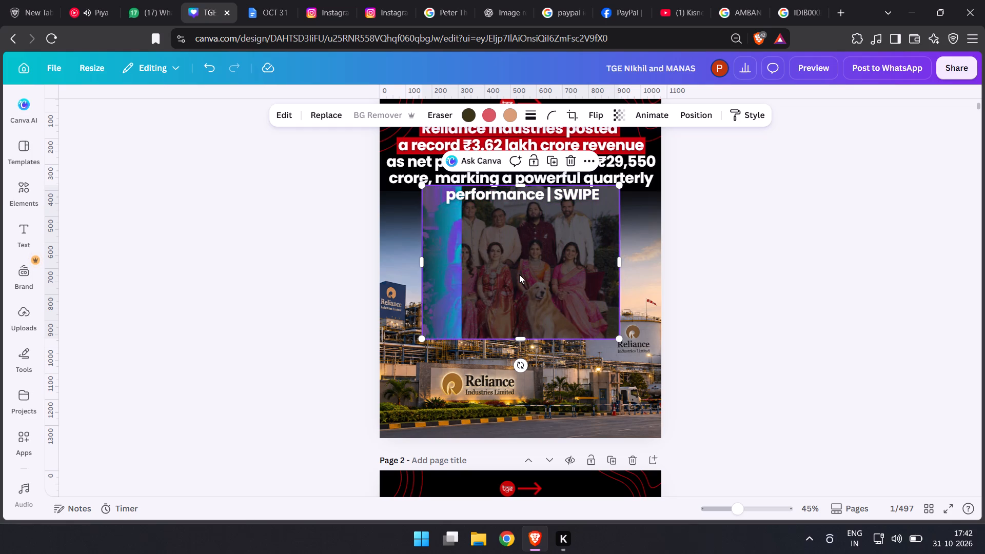
Enlarge the family cut-out to slightly wider than page 1 and place it over the factory photo, against the page's bottom edge.
{"action": "left_click_drag", "start_coordinate": [521, 242], "coordinate": [519, 260]}
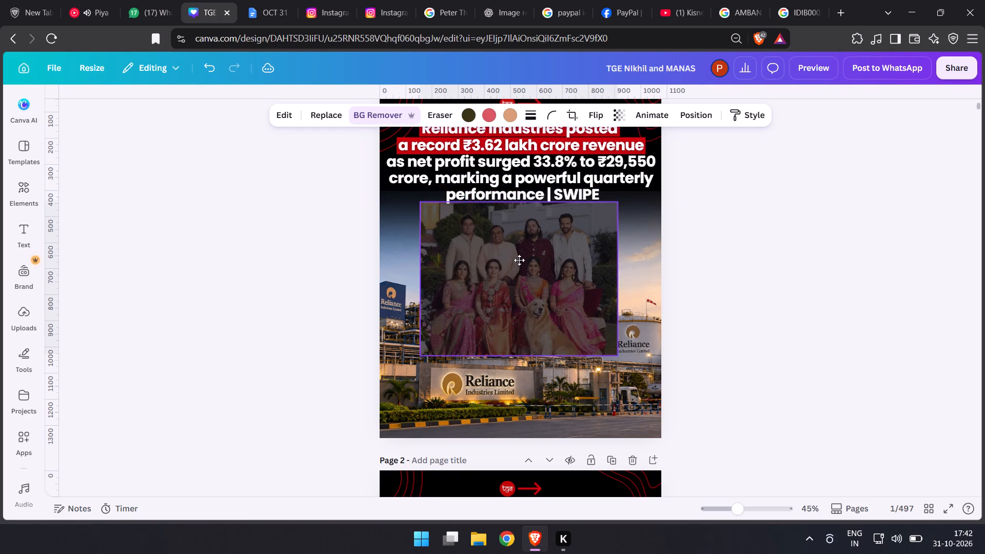
{"action": "left_click_drag", "start_coordinate": [519, 260], "coordinate": [519, 261]}
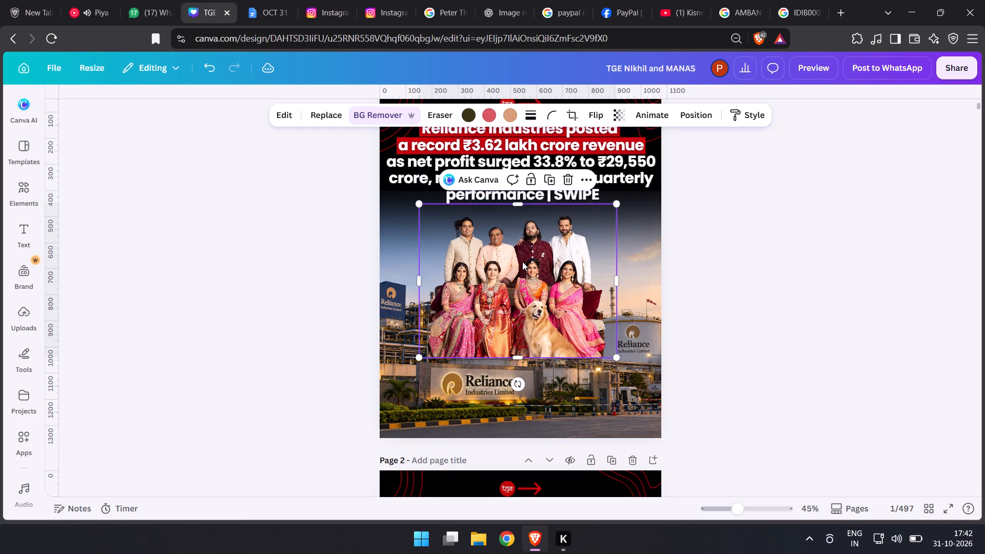
{"action": "scroll", "coordinate": [492, 241], "scroll_direction": "up", "scroll_amount": 1}
{"action": "scroll", "coordinate": [494, 258], "scroll_direction": "down", "scroll_amount": 1}
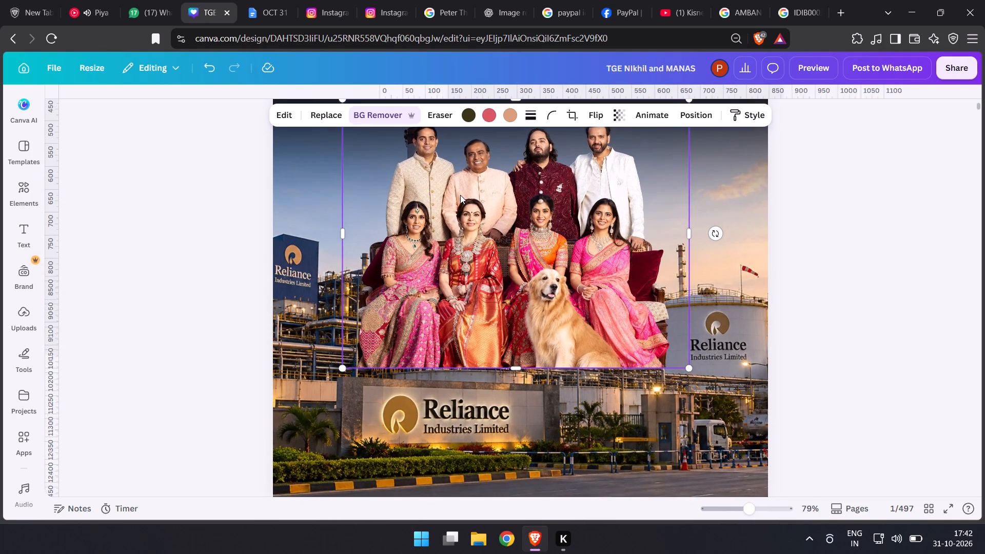
{"action": "left_click_drag", "start_coordinate": [451, 183], "coordinate": [461, 222]}
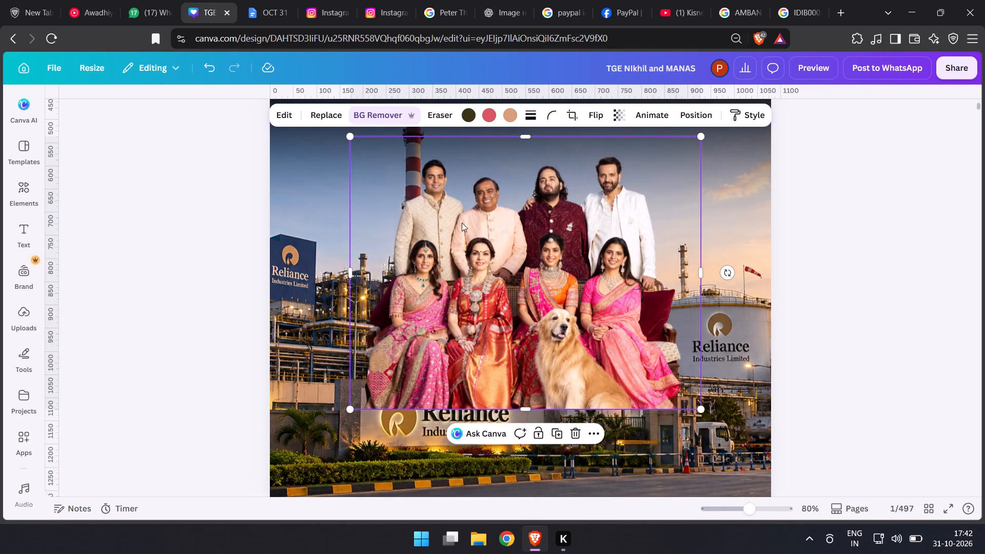
{"action": "left_click_drag", "start_coordinate": [519, 281], "coordinate": [446, 249]}
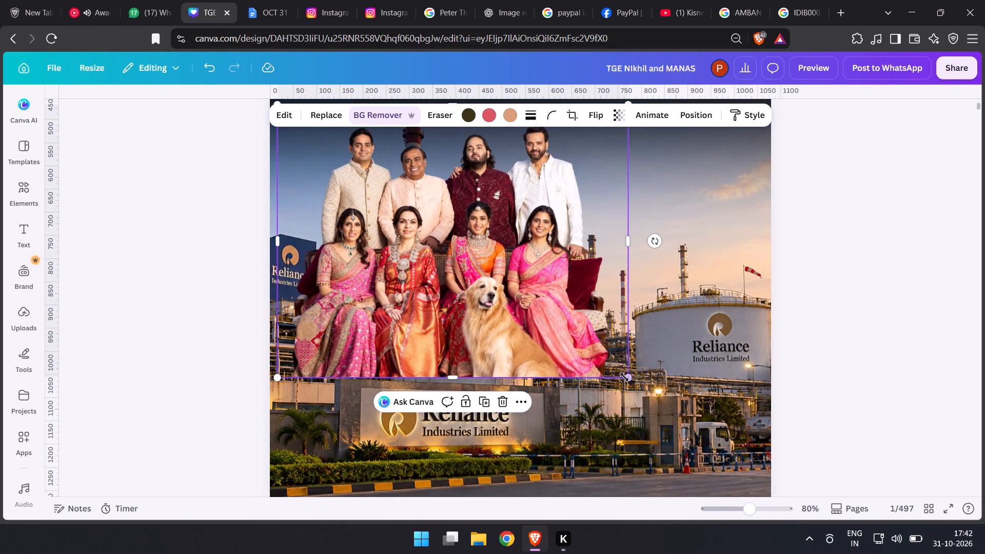
{"action": "left_click_drag", "start_coordinate": [624, 377], "coordinate": [761, 487]}
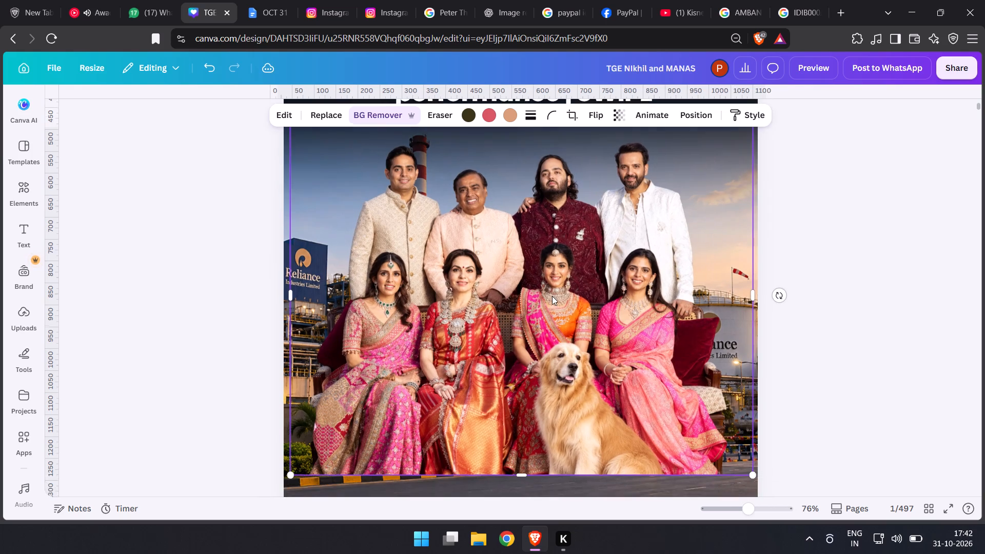
{"action": "left_click_drag", "start_coordinate": [557, 318], "coordinate": [527, 309]}
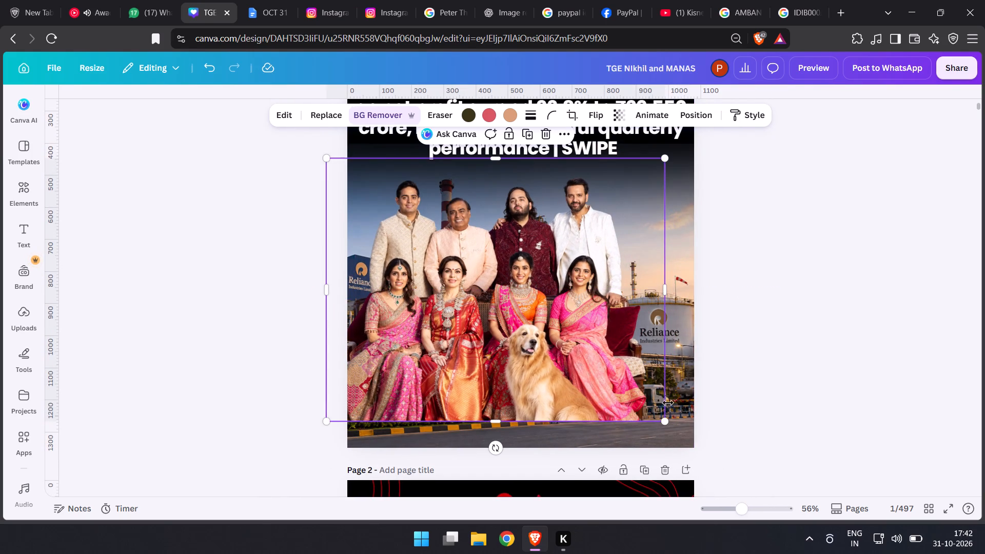
{"action": "left_click_drag", "start_coordinate": [665, 416], "coordinate": [697, 436]}
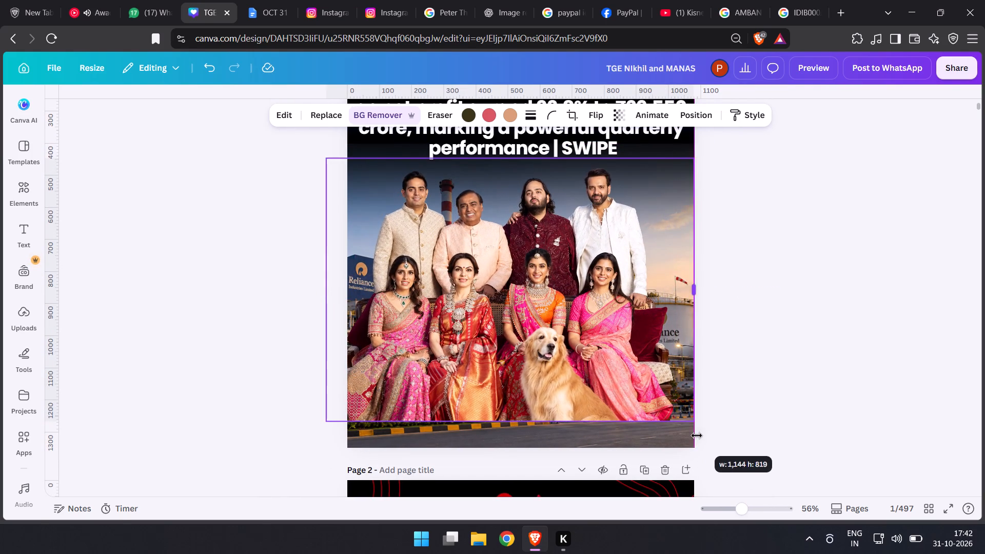
{"action": "left_click_drag", "start_coordinate": [697, 436], "coordinate": [712, 446]}
{"action": "left_click_drag", "start_coordinate": [579, 309], "coordinate": [585, 338]}
{"action": "double_click", "coordinate": [780, 344]}
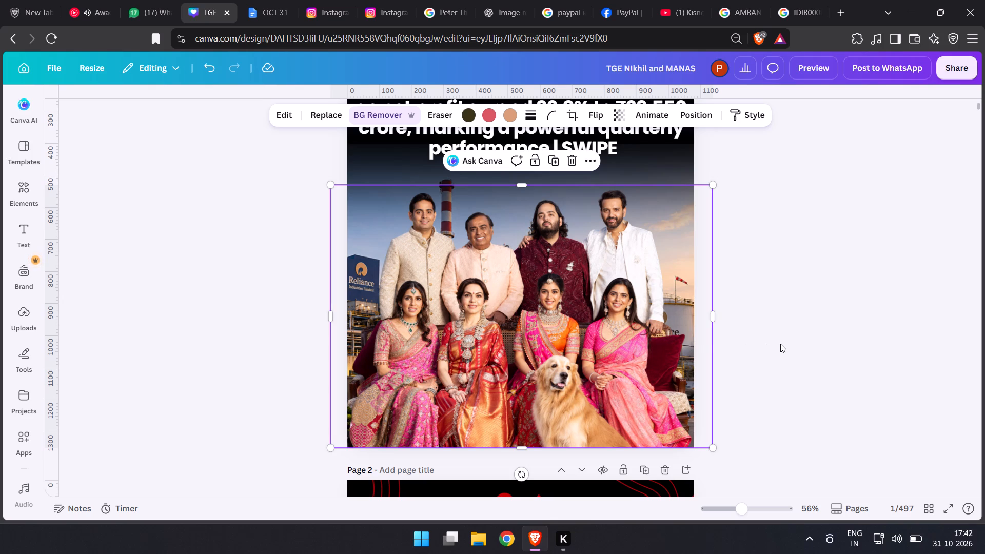
{"action": "left_click", "coordinate": [508, 297]}
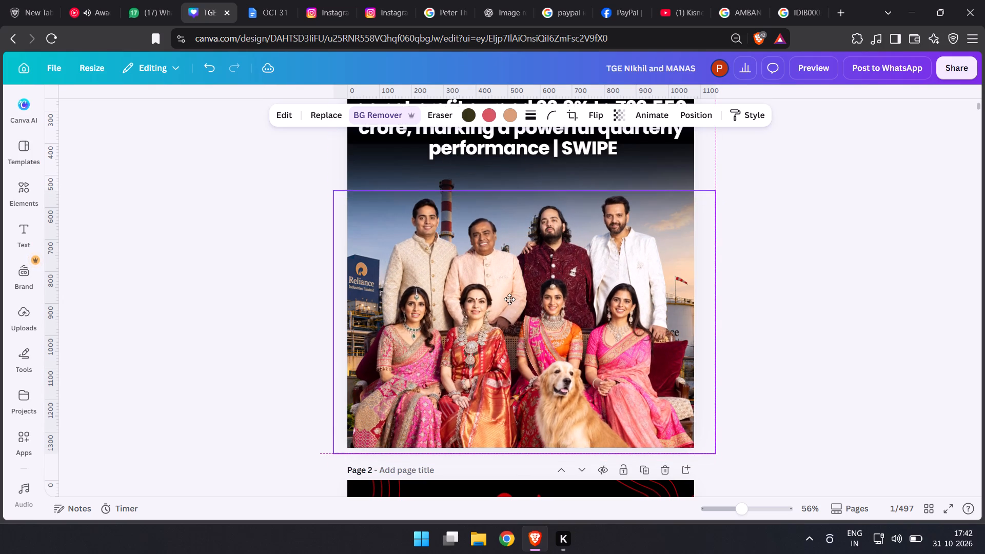
{"action": "left_click", "coordinate": [228, 239]}
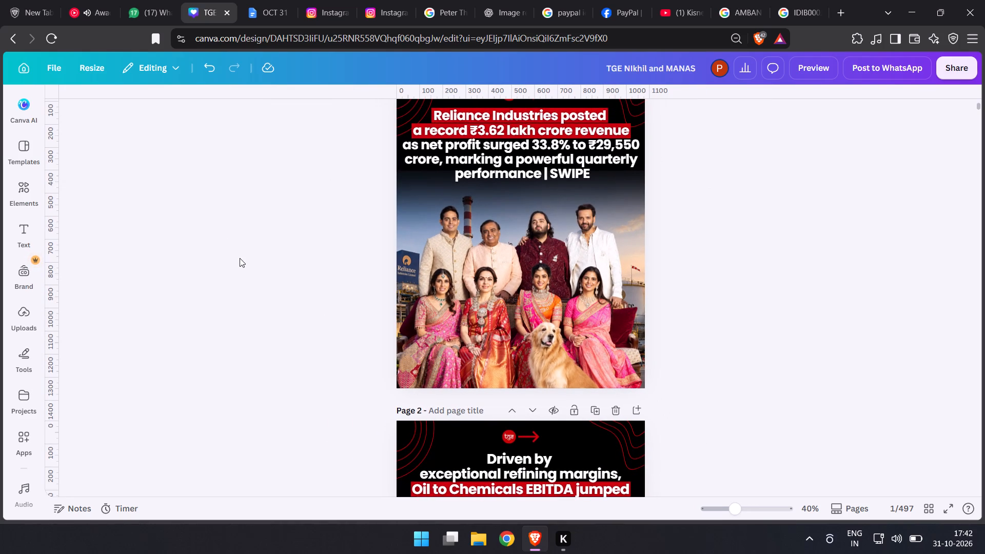
Apply a Glow shadow to the family cut-out on page 1.
{"action": "left_click", "coordinate": [508, 314]}
{"action": "left_click", "coordinate": [293, 108]}
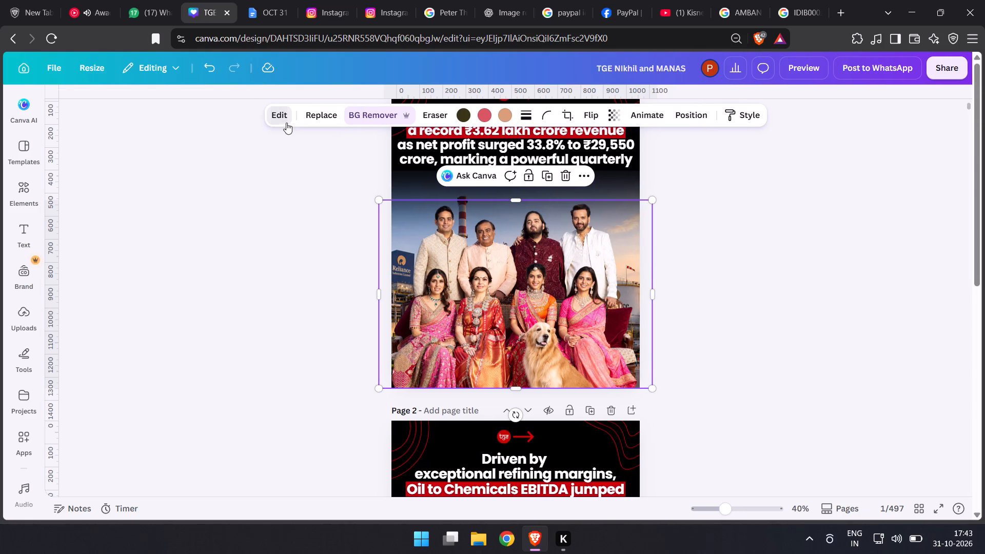
{"action": "scroll", "coordinate": [144, 335], "scroll_direction": "down", "scroll_amount": 4}
{"action": "scroll", "coordinate": [142, 330], "scroll_direction": "up", "scroll_amount": 2}
{"action": "scroll", "coordinate": [142, 330], "scroll_direction": "down", "scroll_amount": 2}
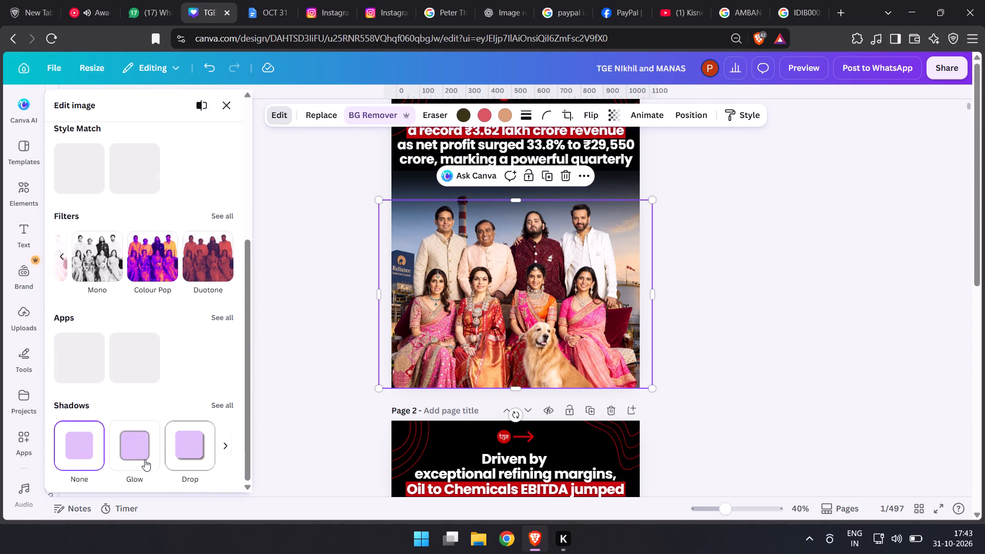
{"action": "left_click", "coordinate": [140, 453]}
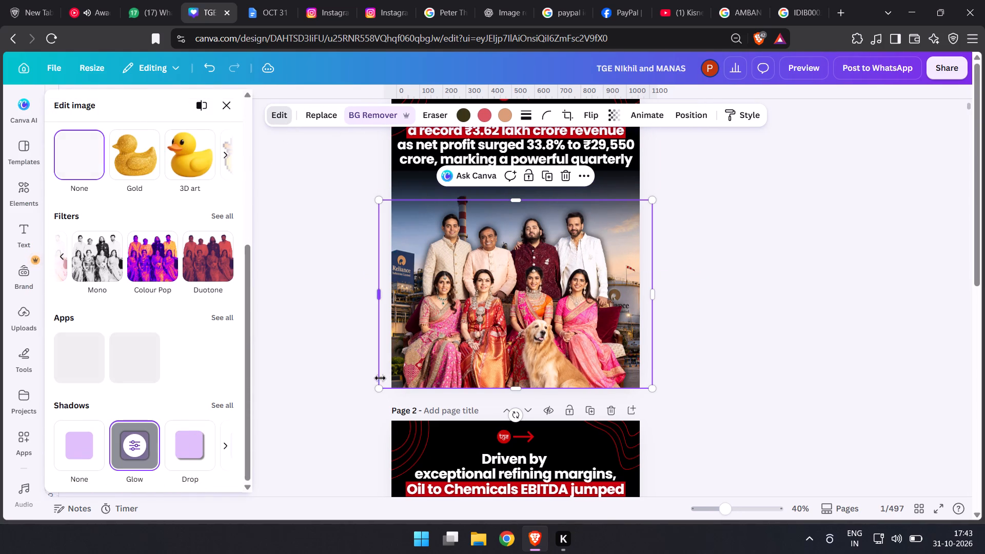
{"action": "left_click", "coordinate": [284, 345]}
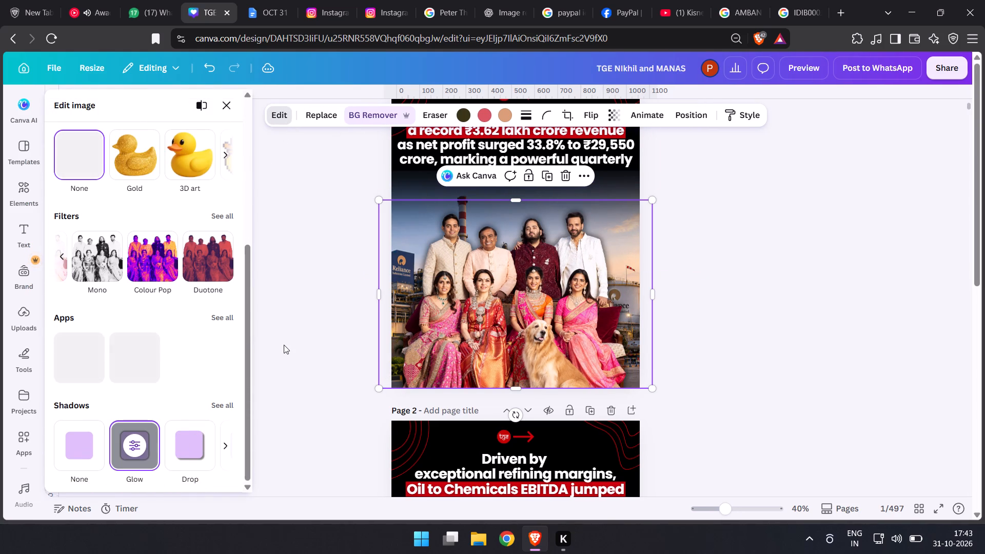
{"action": "left_click", "coordinate": [284, 345]}
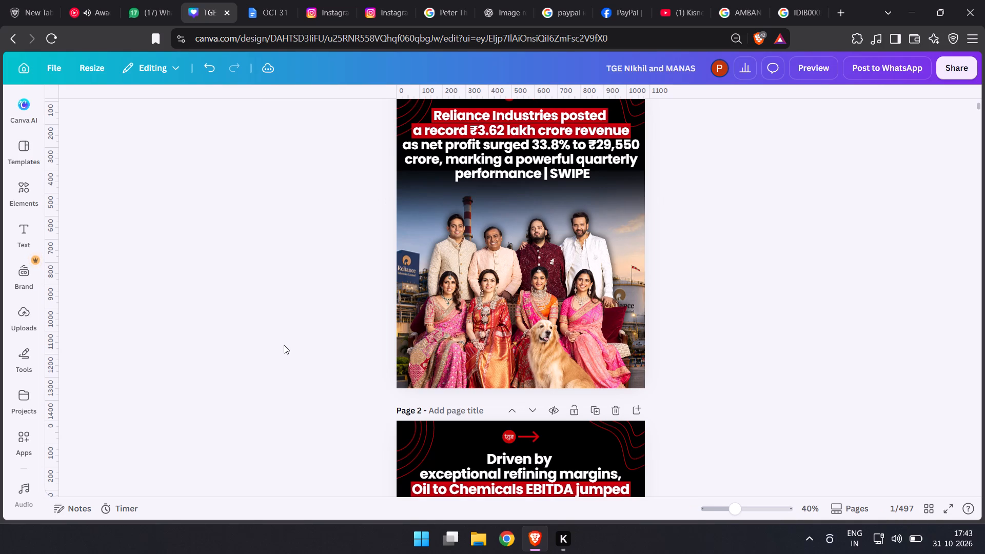
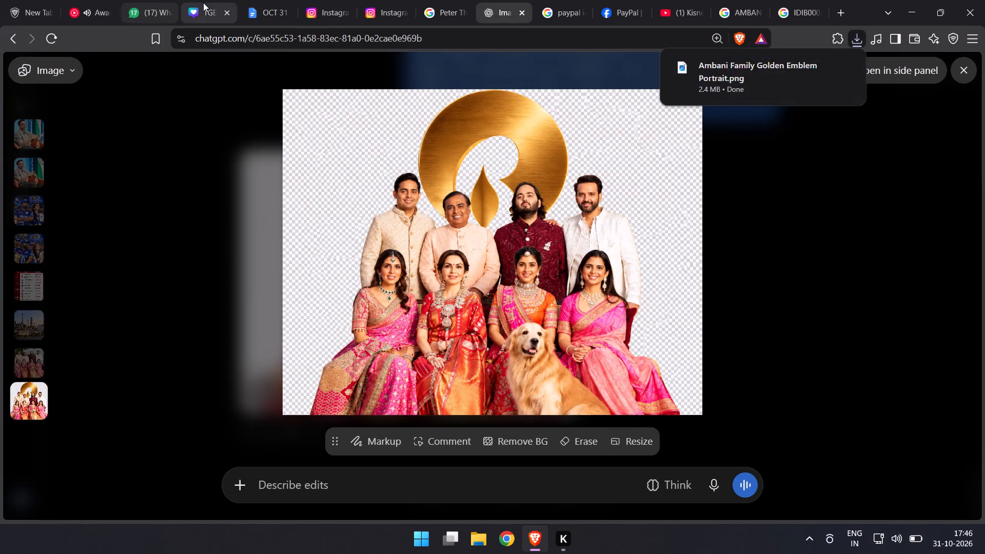
Switch to the Canva design and delete the existing family cut-out from page 1.
{"action": "left_click", "coordinate": [203, 3]}
{"action": "left_click", "coordinate": [541, 392]}
{"action": "key", "text": "Delete"}
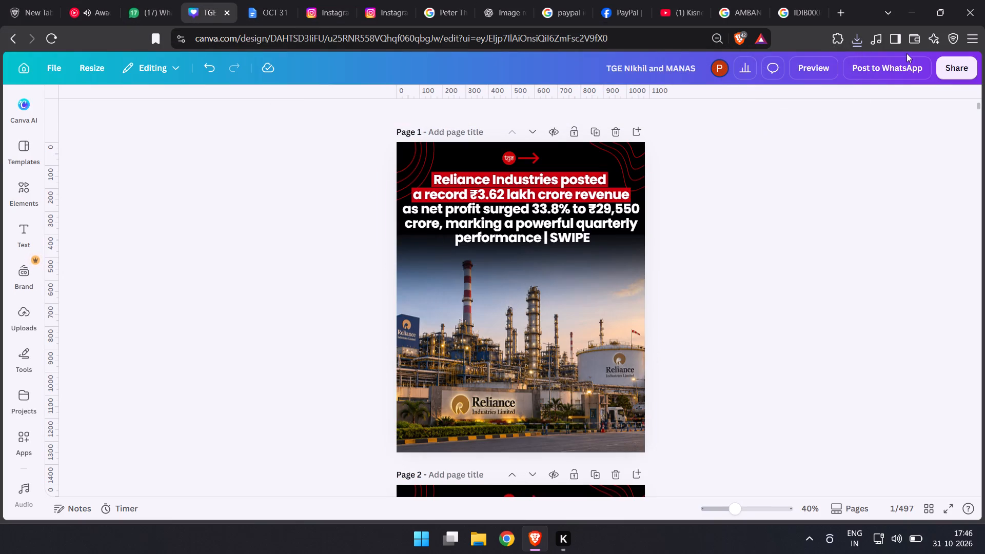
Place the downloaded Ambani Family Golden Emblem Portrait.png on page 1 and remove its background.
{"action": "left_click", "coordinate": [849, 37]}
{"action": "left_click_drag", "start_coordinate": [771, 96], "coordinate": [561, 300]}
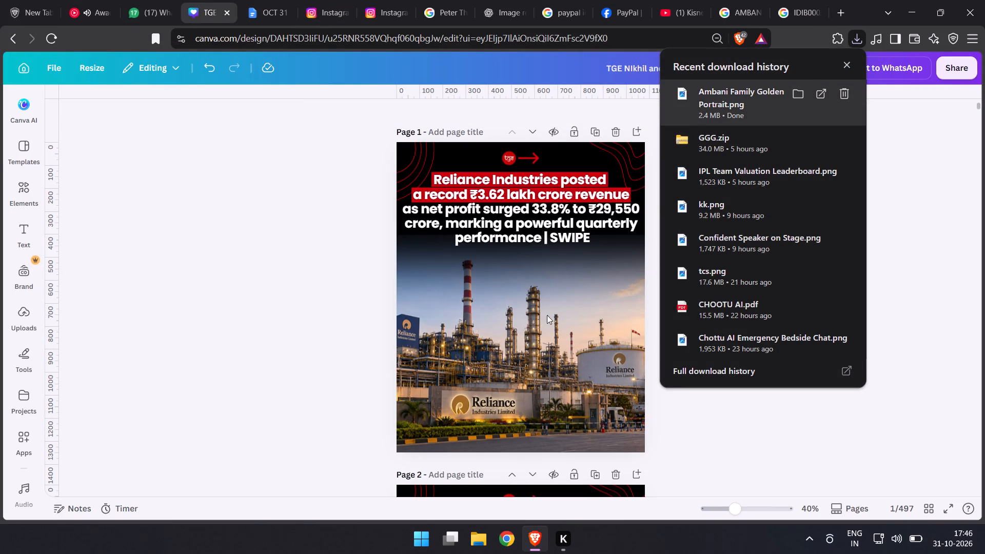
{"action": "left_click", "coordinate": [419, 109]}
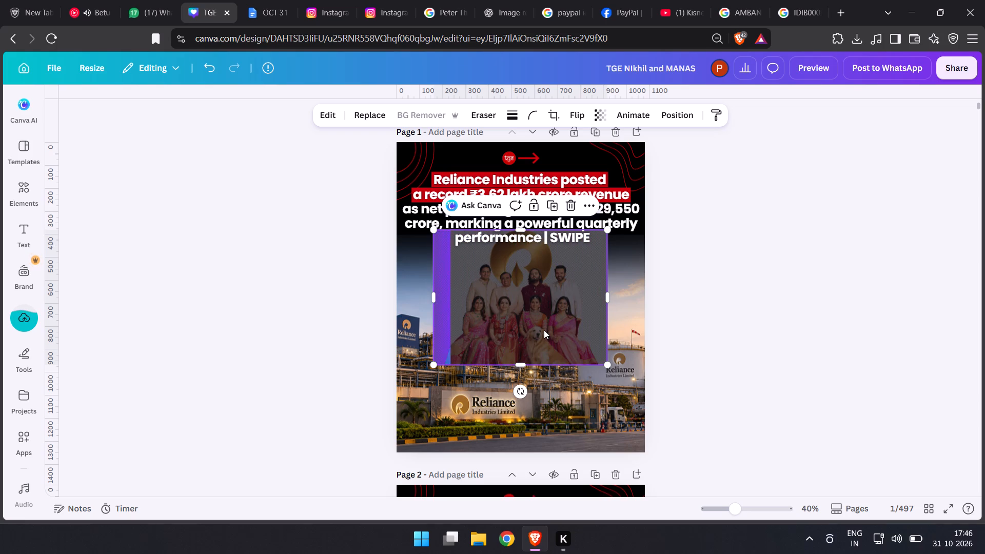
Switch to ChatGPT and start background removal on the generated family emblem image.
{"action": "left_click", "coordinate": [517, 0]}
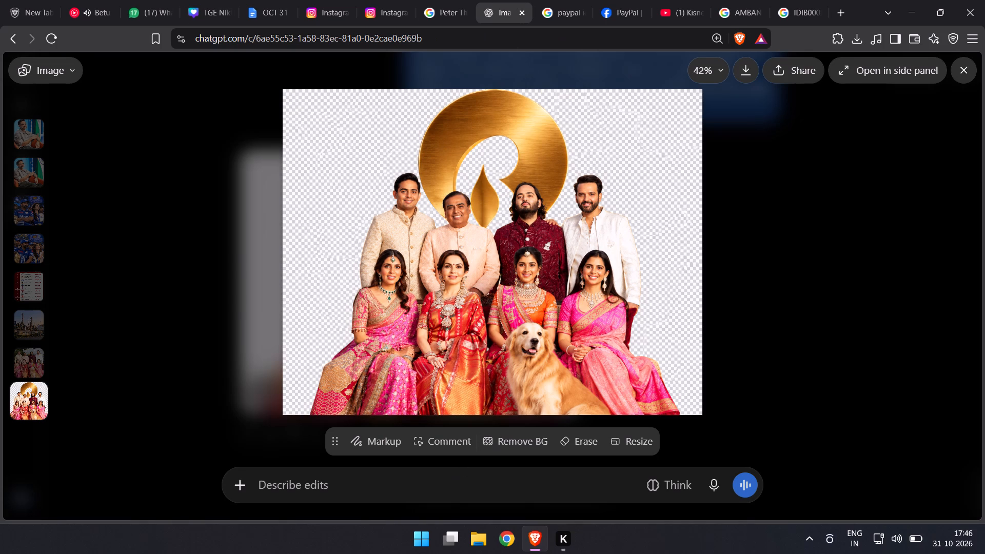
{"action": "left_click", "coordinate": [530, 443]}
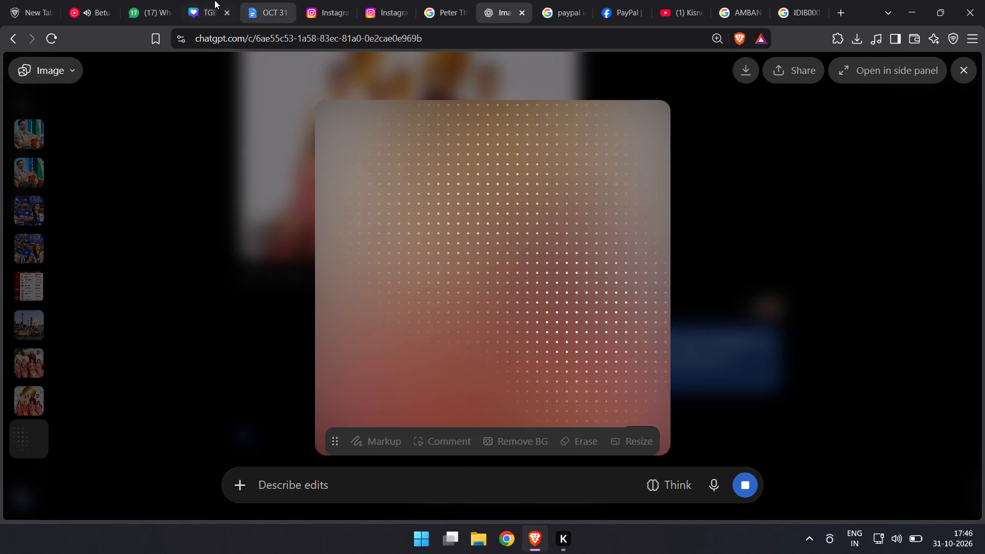
Back in Canva, enlarge and position the family emblem cut-out to span page 1's width below the headline, down to the bottom edge.
{"action": "left_click", "coordinate": [200, 0]}
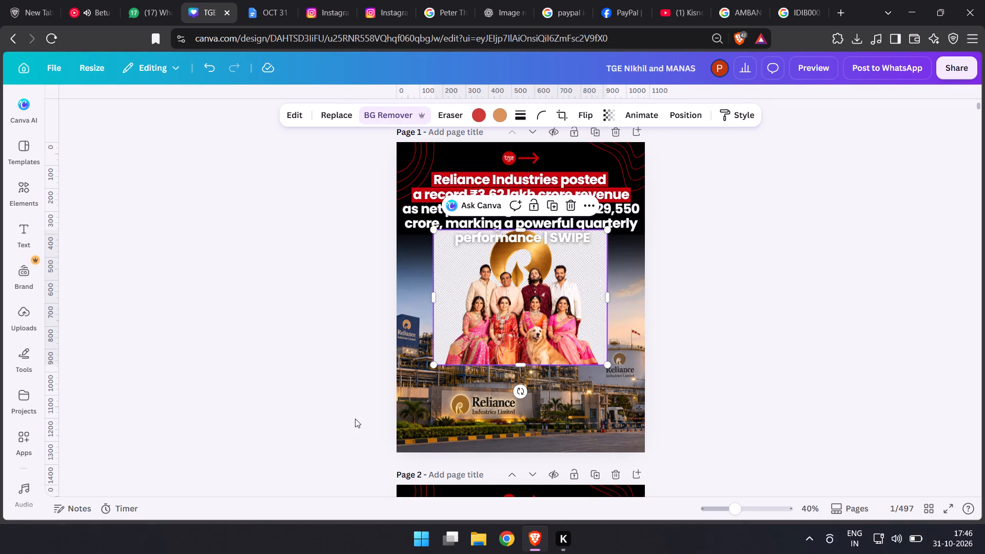
{"action": "left_click_drag", "start_coordinate": [509, 334], "coordinate": [484, 351]}
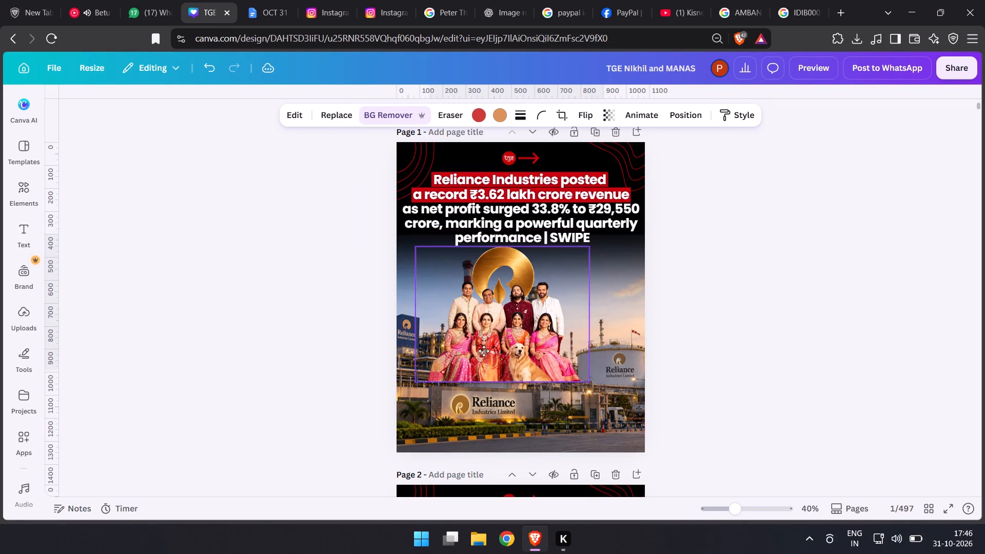
{"action": "left_click_drag", "start_coordinate": [484, 351], "coordinate": [463, 351]}
{"action": "left_click_drag", "start_coordinate": [561, 378], "coordinate": [593, 410]}
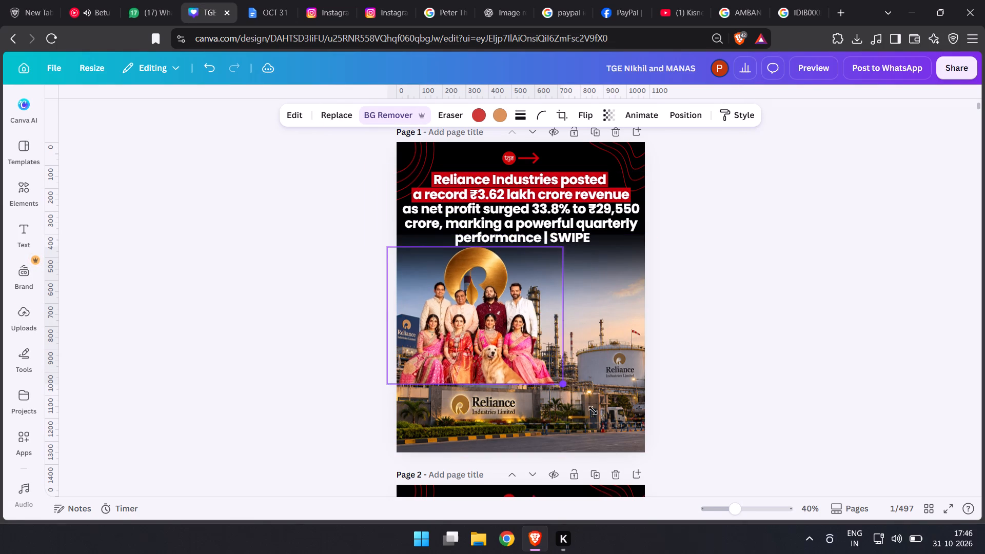
{"action": "left_click_drag", "start_coordinate": [593, 410], "coordinate": [653, 450]}
{"action": "left_click_drag", "start_coordinate": [589, 400], "coordinate": [583, 400]}
{"action": "left_click", "coordinate": [821, 421]}
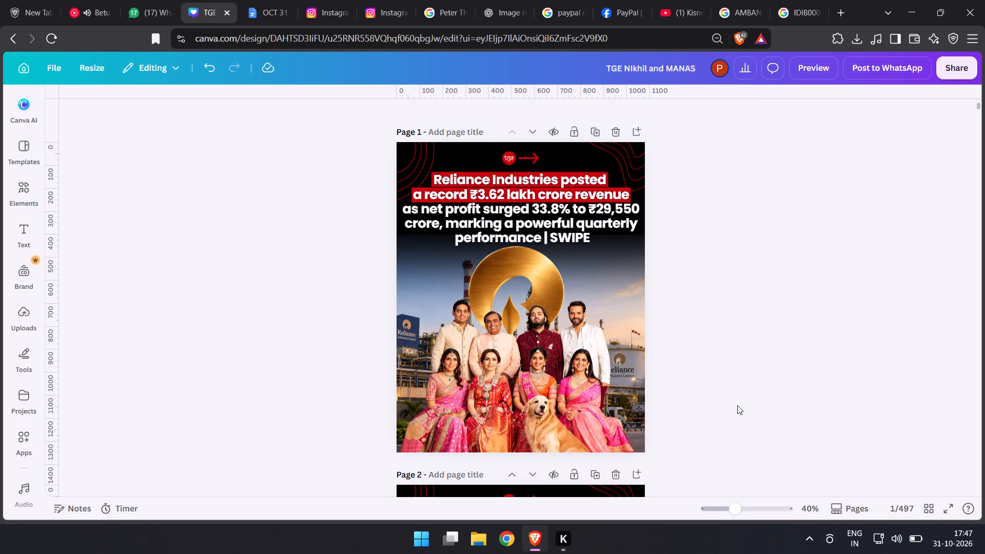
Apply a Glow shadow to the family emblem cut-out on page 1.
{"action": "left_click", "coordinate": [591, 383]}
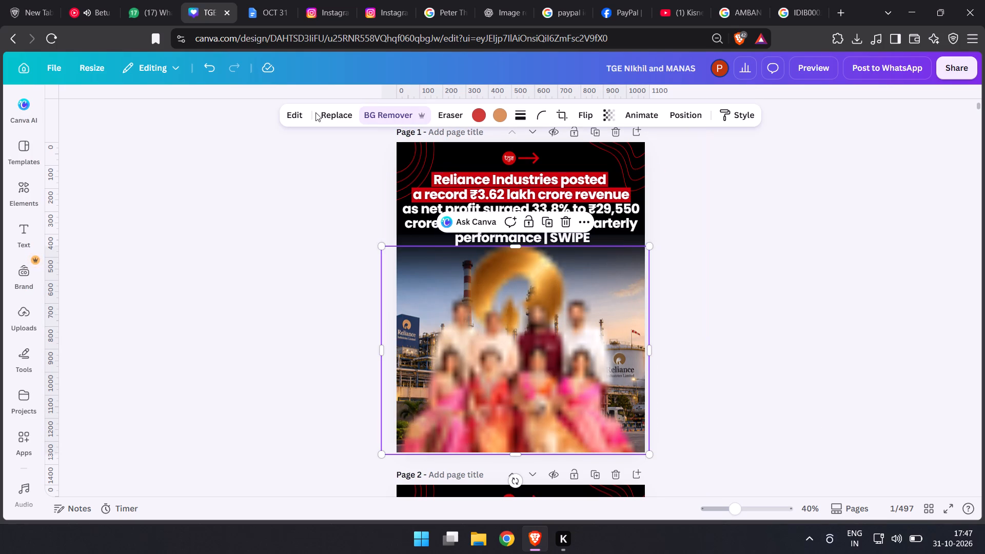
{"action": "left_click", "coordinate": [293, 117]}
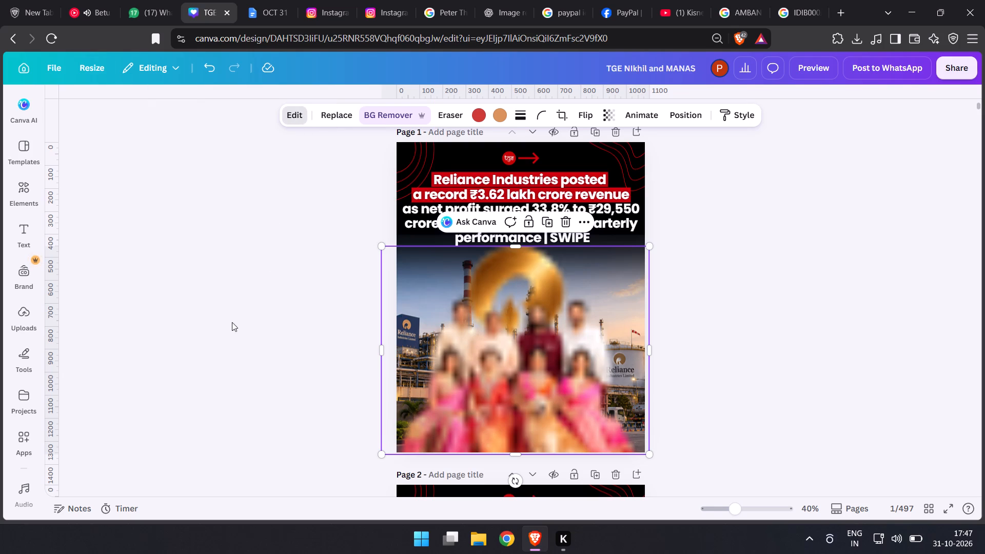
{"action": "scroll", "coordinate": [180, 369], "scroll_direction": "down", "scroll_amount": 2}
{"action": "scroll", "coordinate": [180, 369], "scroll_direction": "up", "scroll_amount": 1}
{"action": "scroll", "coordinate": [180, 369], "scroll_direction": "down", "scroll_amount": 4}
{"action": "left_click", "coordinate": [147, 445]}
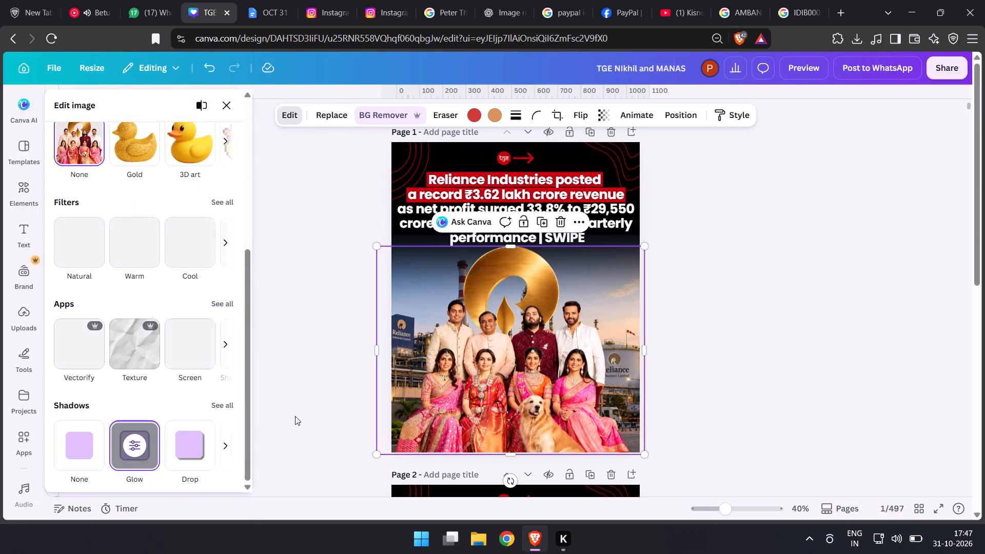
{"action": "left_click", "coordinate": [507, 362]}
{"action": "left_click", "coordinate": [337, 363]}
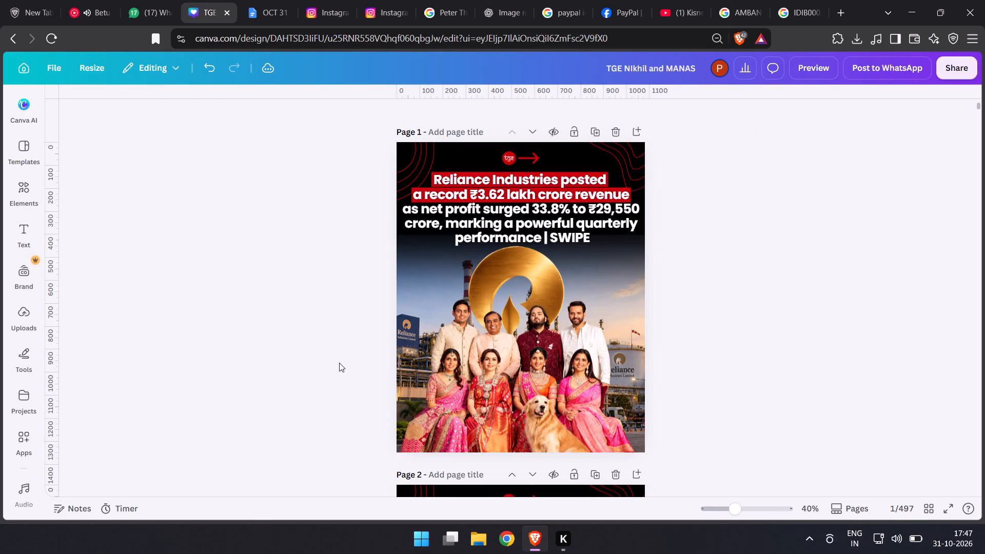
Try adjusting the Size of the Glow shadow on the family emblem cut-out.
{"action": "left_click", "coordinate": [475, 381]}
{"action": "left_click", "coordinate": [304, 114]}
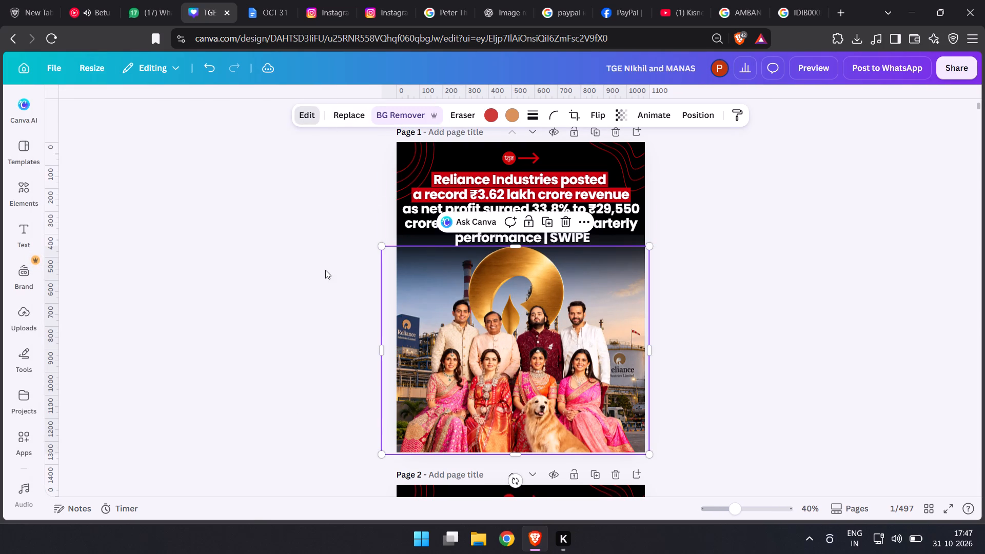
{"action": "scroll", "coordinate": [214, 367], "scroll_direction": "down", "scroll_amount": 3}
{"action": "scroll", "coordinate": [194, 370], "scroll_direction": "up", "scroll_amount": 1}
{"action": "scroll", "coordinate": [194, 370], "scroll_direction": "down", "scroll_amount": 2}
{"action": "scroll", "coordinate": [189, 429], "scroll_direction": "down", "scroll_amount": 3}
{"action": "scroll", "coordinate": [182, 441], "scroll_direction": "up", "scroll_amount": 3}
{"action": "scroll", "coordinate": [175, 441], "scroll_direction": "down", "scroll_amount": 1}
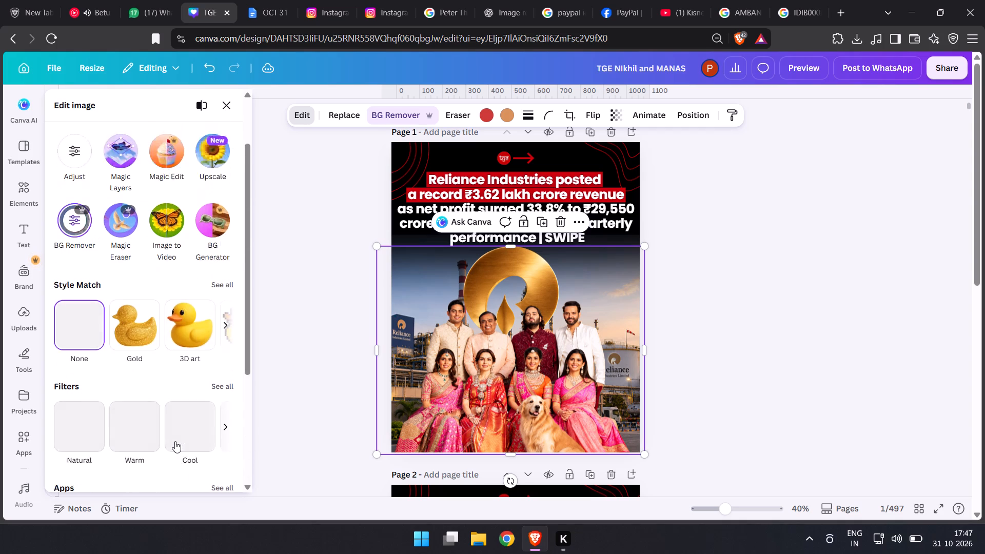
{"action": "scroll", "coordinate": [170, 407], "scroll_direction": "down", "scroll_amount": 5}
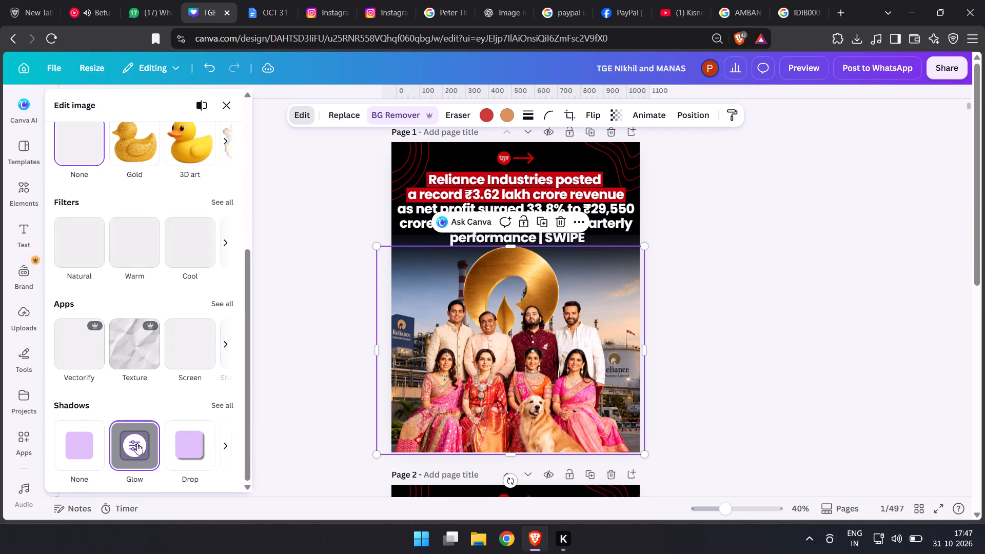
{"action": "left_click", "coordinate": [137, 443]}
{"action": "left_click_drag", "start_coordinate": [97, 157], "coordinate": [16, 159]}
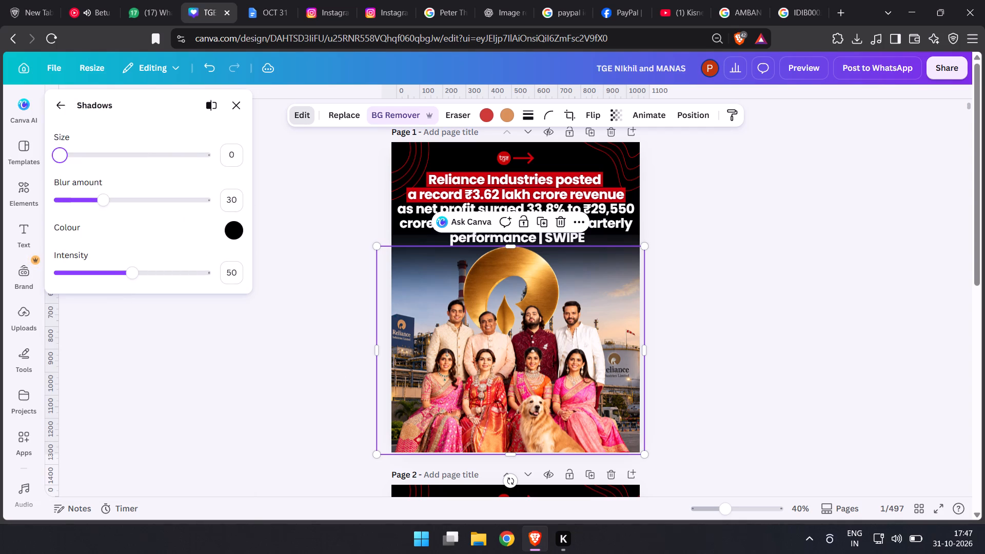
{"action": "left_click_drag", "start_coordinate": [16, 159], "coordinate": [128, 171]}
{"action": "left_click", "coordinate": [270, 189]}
Reload the Canva design page and return to page 1.
{"action": "left_click", "coordinate": [61, 42]}
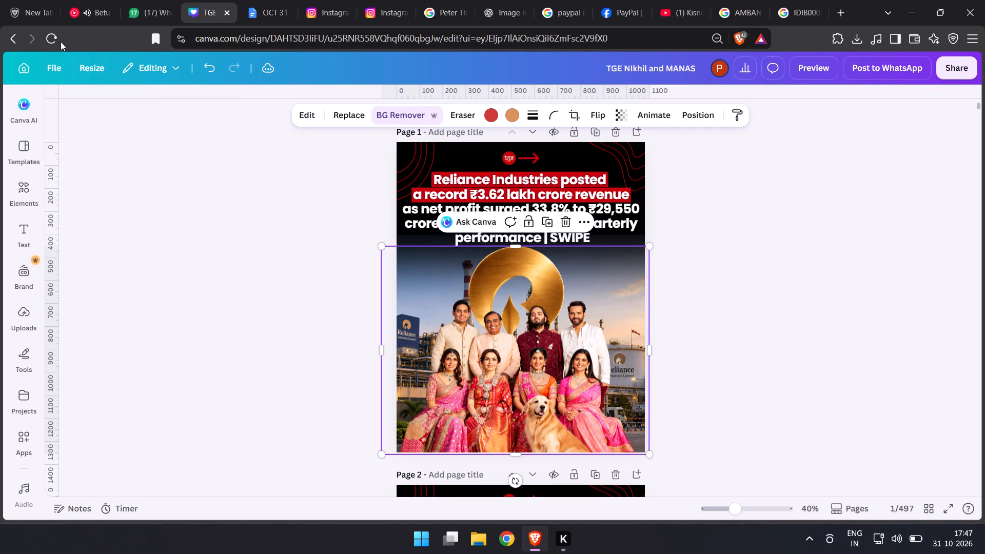
{"action": "left_click", "coordinate": [57, 40]}
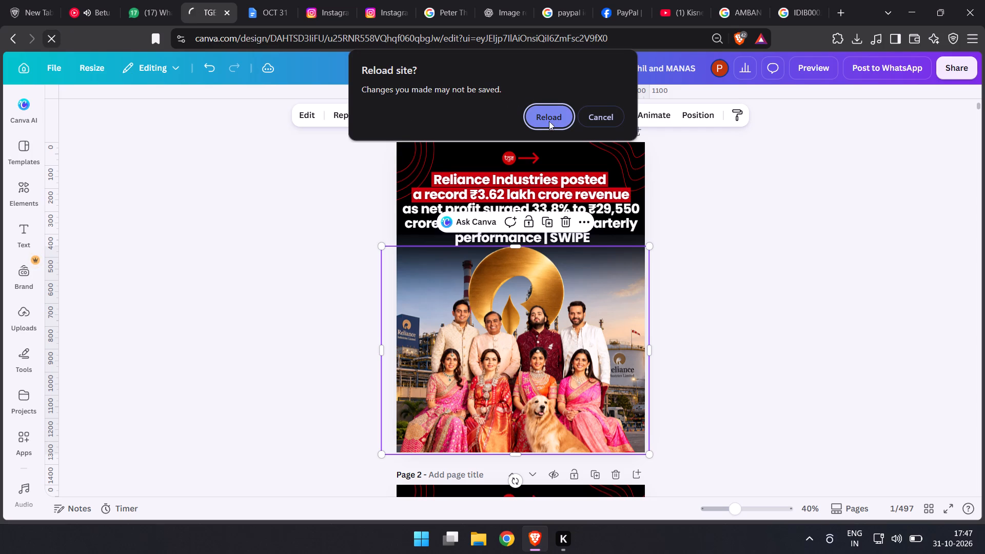
{"action": "left_click", "coordinate": [550, 115]}
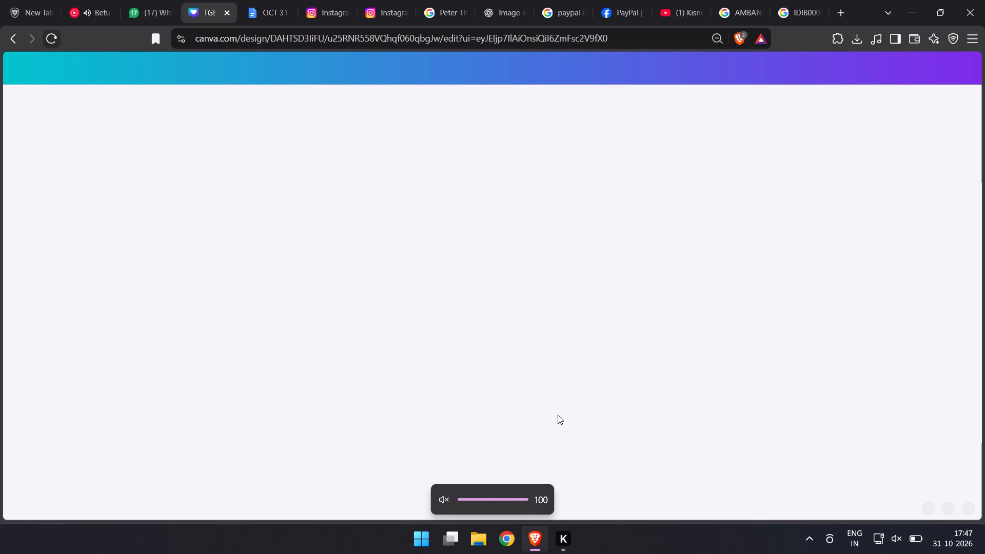
{"action": "scroll", "coordinate": [558, 415], "scroll_direction": "up", "scroll_amount": 3}
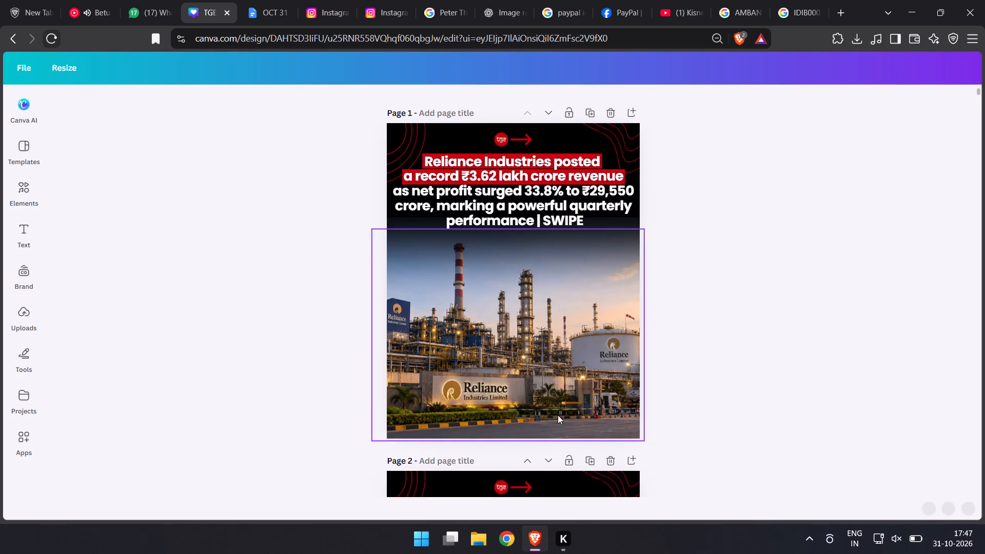
{"action": "scroll", "coordinate": [558, 415], "scroll_direction": "up", "scroll_amount": 1}
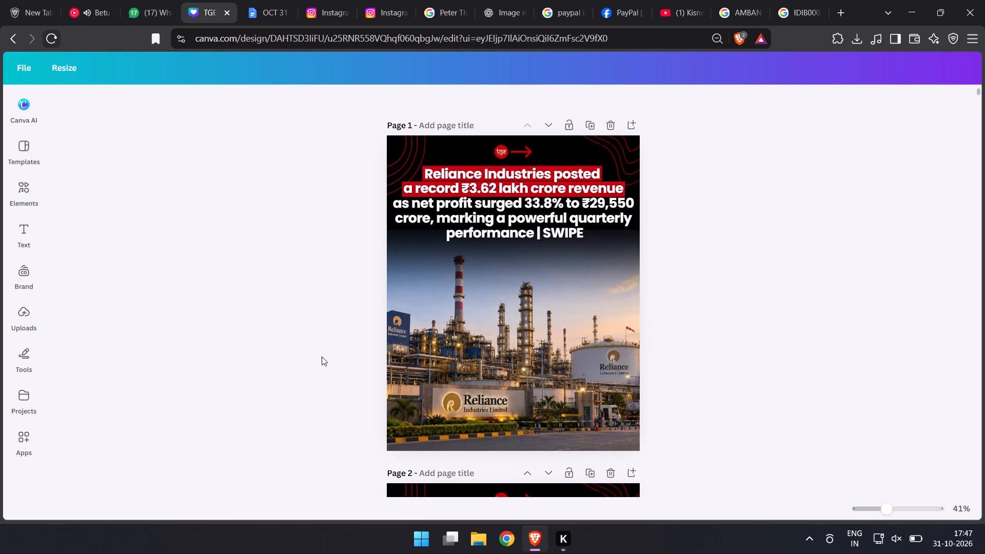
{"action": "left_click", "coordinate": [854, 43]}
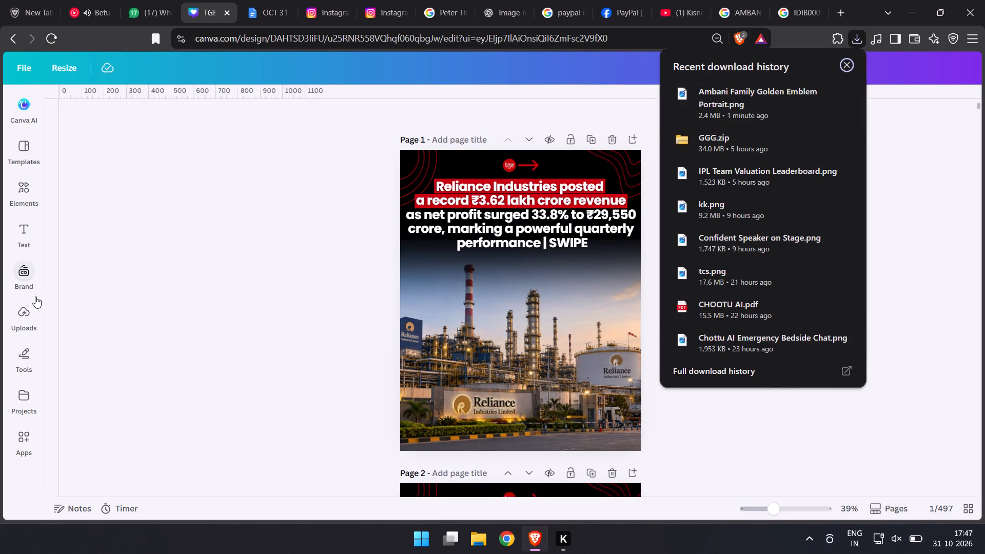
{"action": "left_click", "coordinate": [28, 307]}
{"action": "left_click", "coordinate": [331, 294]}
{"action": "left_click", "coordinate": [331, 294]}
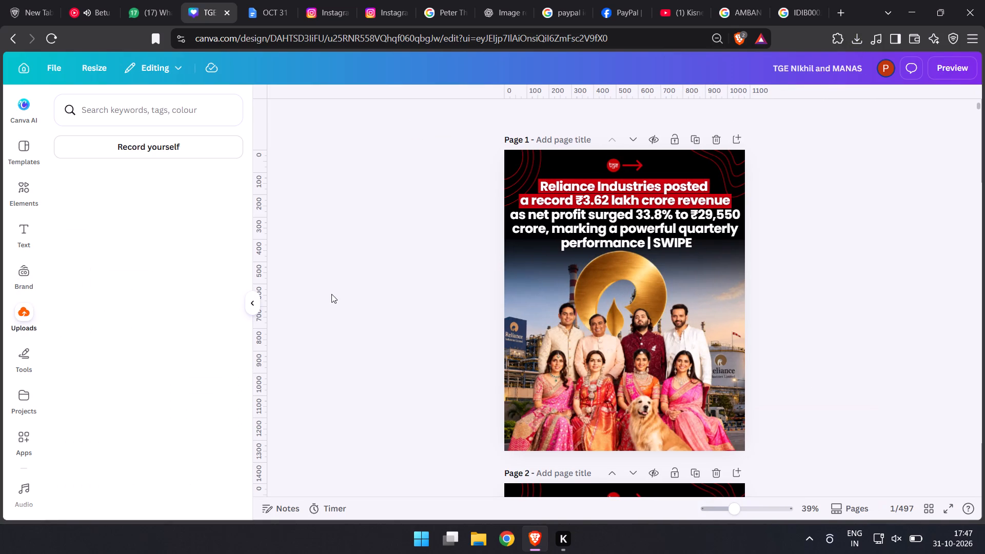
Try a Glow shadow on the family emblem cut-out on page 1, and replace it with a Drop shadow.
{"action": "left_click", "coordinate": [557, 383]}
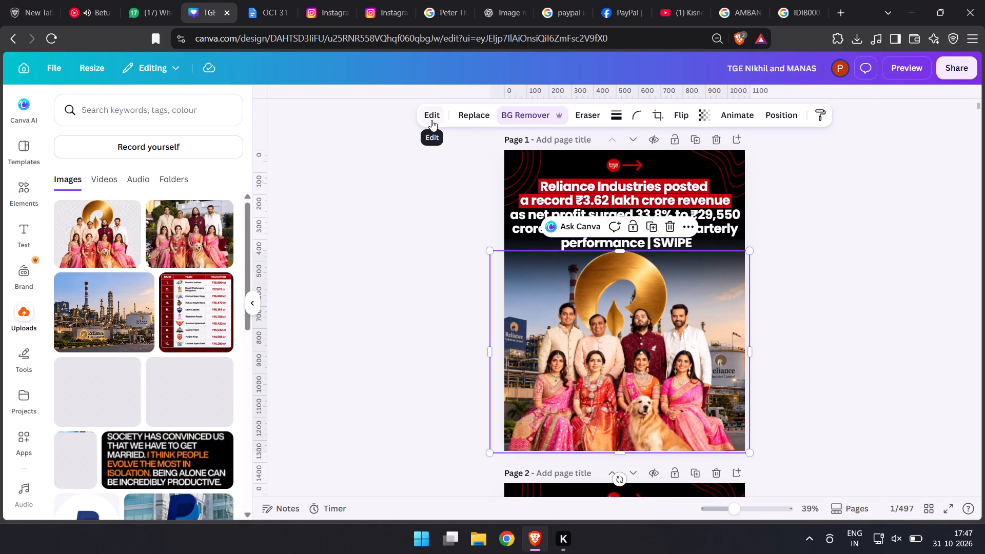
{"action": "left_click", "coordinate": [431, 120]}
{"action": "scroll", "coordinate": [131, 373], "scroll_direction": "down", "scroll_amount": 5}
{"action": "scroll", "coordinate": [131, 373], "scroll_direction": "up", "scroll_amount": 1}
{"action": "scroll", "coordinate": [131, 369], "scroll_direction": "down", "scroll_amount": 3}
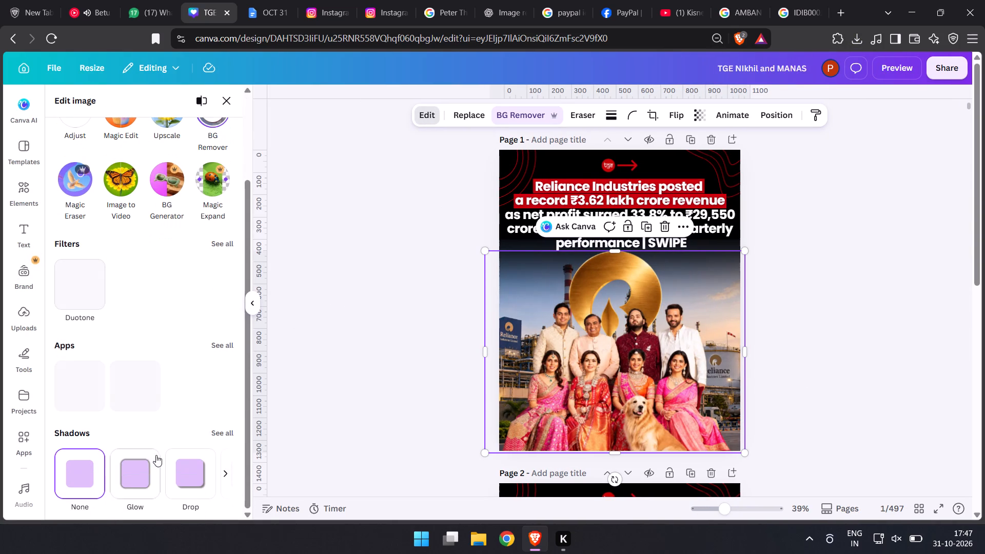
{"action": "left_click", "coordinate": [142, 462]}
{"action": "scroll", "coordinate": [130, 391], "scroll_direction": "down", "scroll_amount": 3}
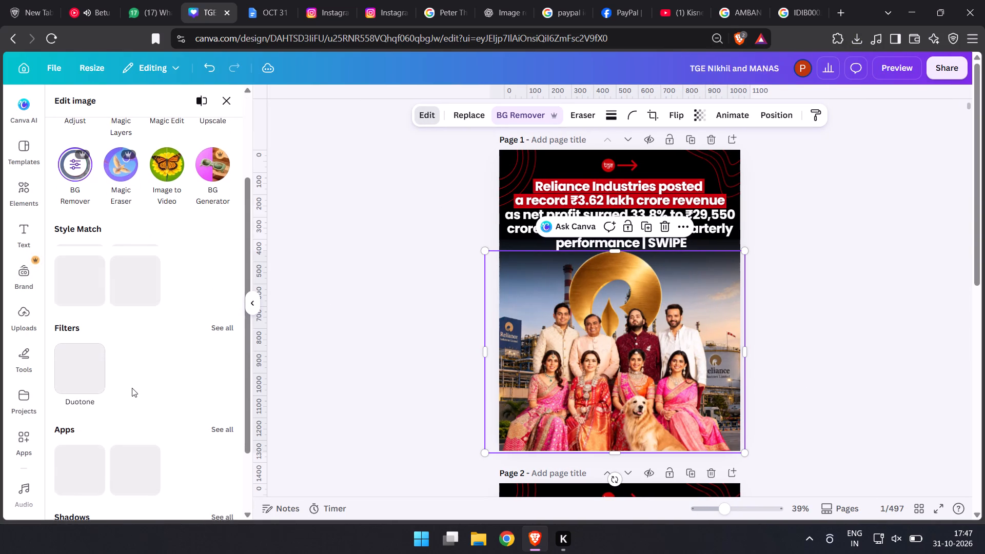
{"action": "scroll", "coordinate": [132, 388], "scroll_direction": "down", "scroll_amount": 1}
{"action": "scroll", "coordinate": [171, 363], "scroll_direction": "down", "scroll_amount": 5}
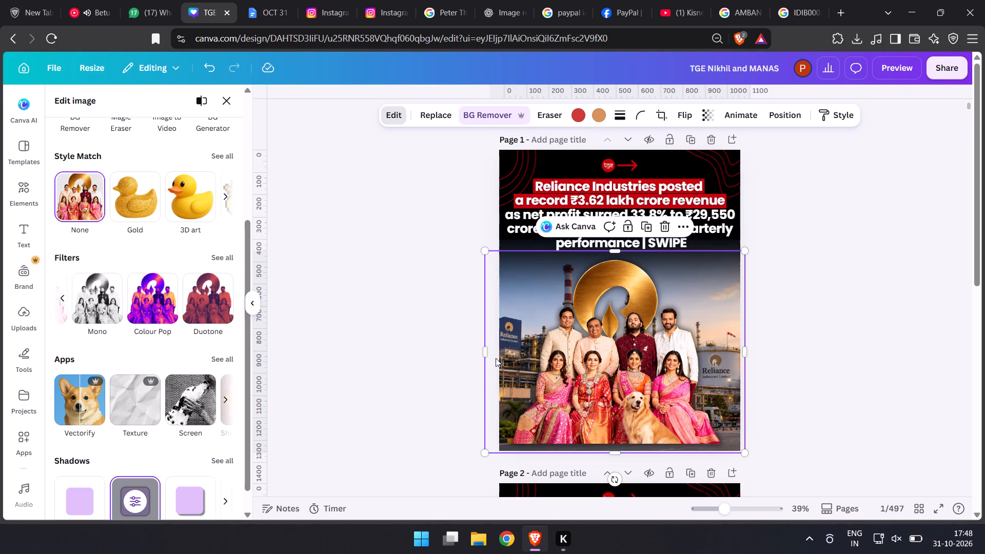
{"action": "left_click", "coordinate": [176, 501]}
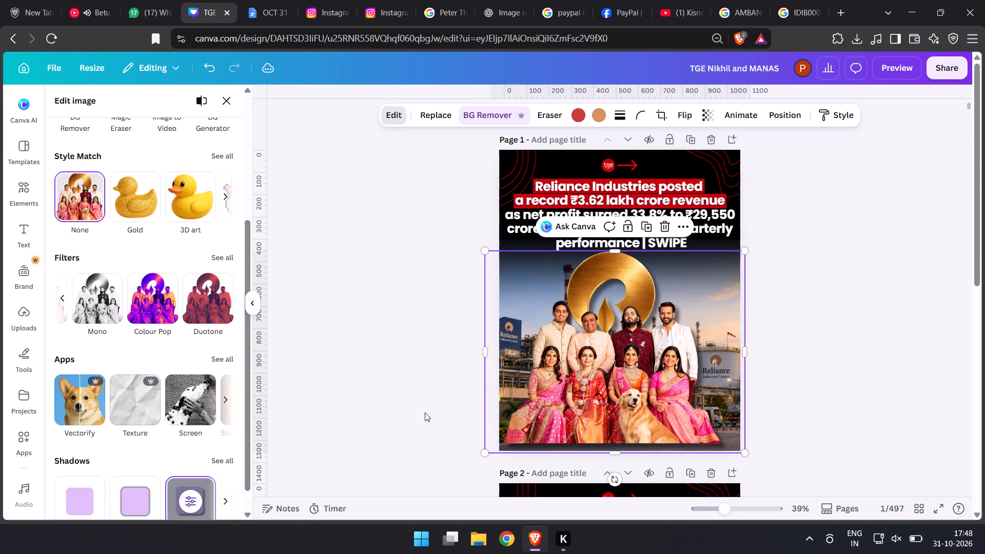
Enlarge the family emblem cut-out slightly past page 1's bottom edge and nudge it into place.
{"action": "left_click_drag", "start_coordinate": [745, 450], "coordinate": [761, 464]}
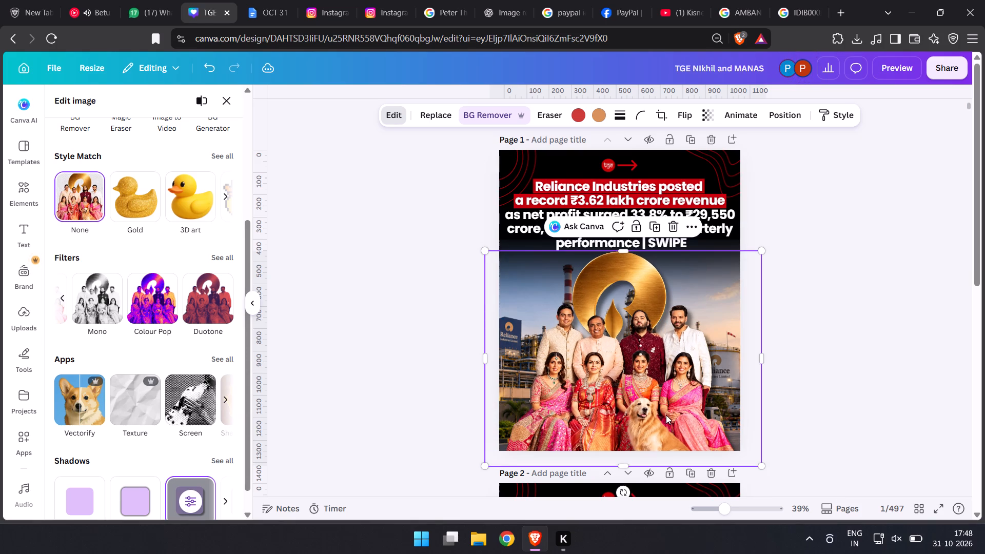
{"action": "left_click", "coordinate": [662, 406]}
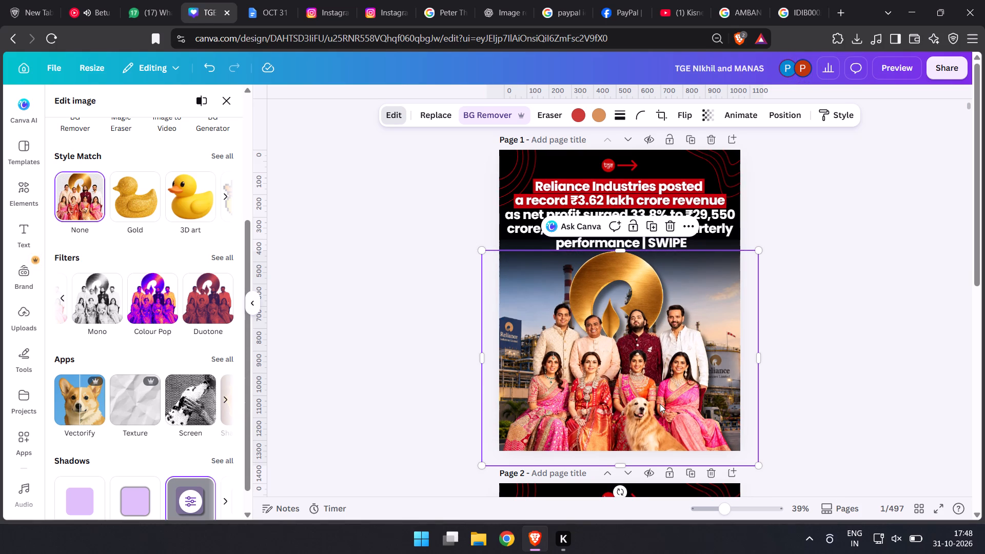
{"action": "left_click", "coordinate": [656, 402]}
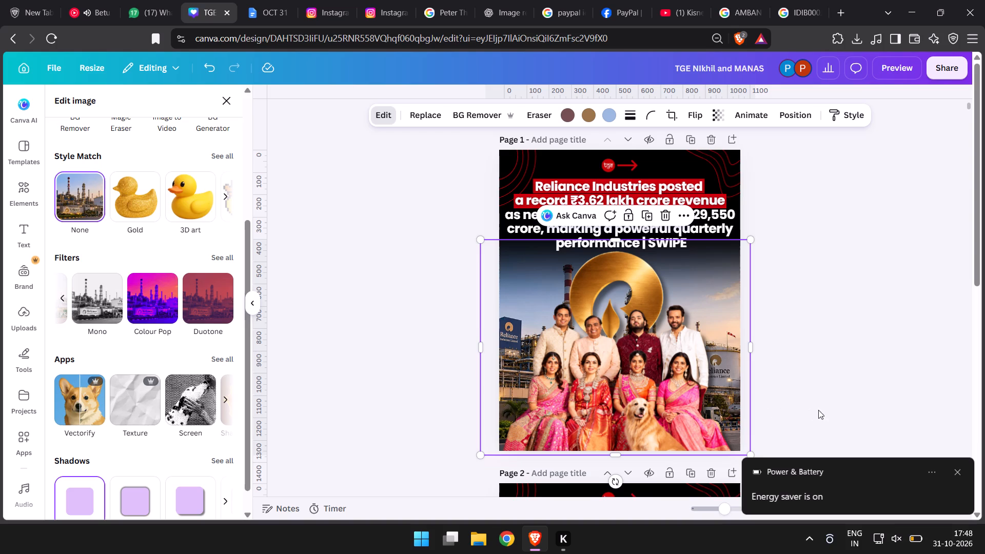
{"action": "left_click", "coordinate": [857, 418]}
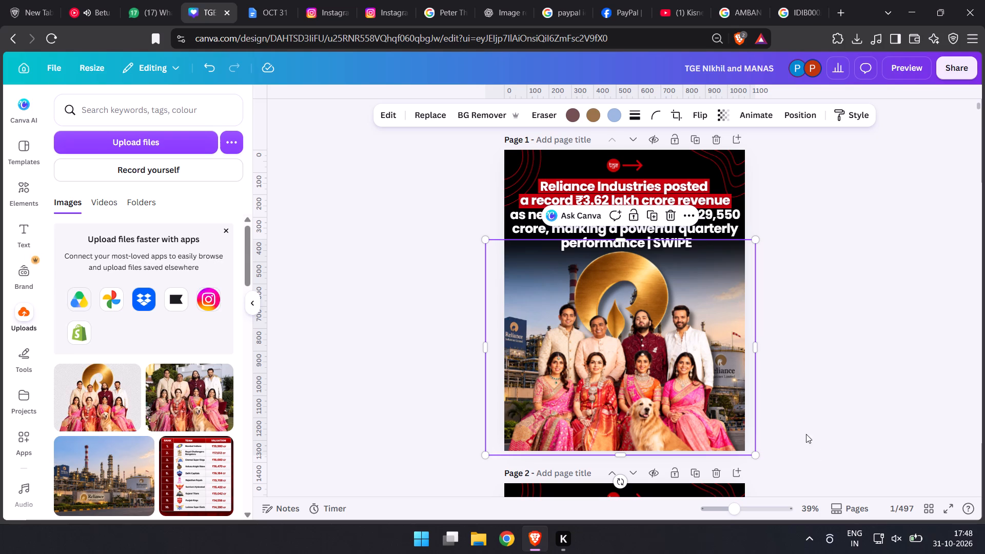
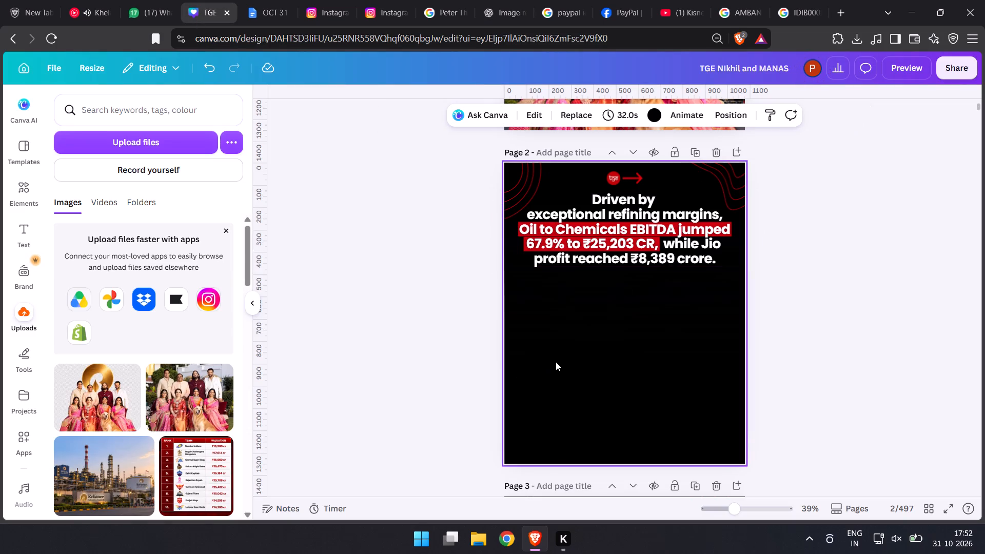
{"action": "key", "text": "ctrl+v"}
Enlarge the pasted image to fill page 2 below the headline, slightly past the side and bottom edges, and send it one layer backward.
{"action": "left_click_drag", "start_coordinate": [609, 335], "coordinate": [596, 355]}
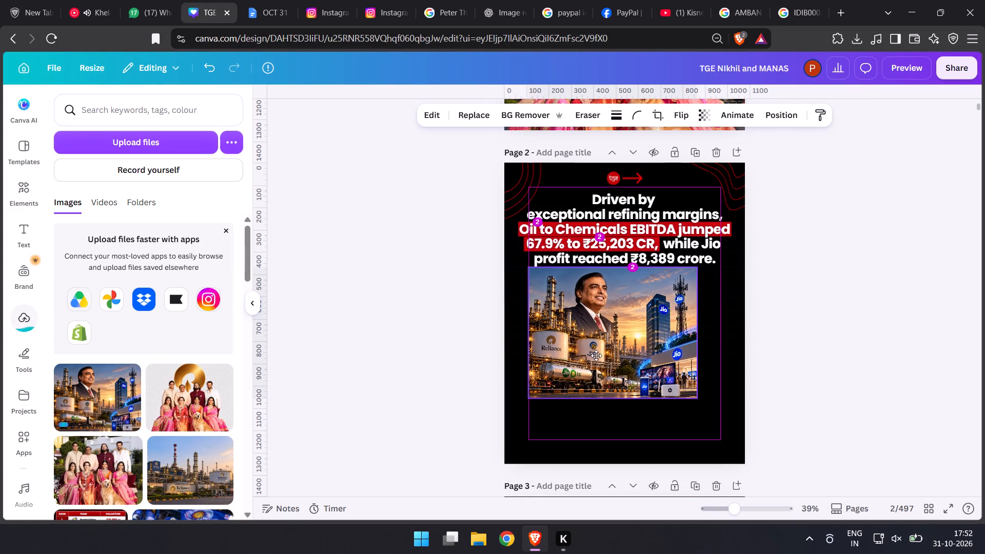
{"action": "left_click_drag", "start_coordinate": [596, 355], "coordinate": [573, 347]}
{"action": "left_click_drag", "start_coordinate": [674, 390], "coordinate": [713, 428]}
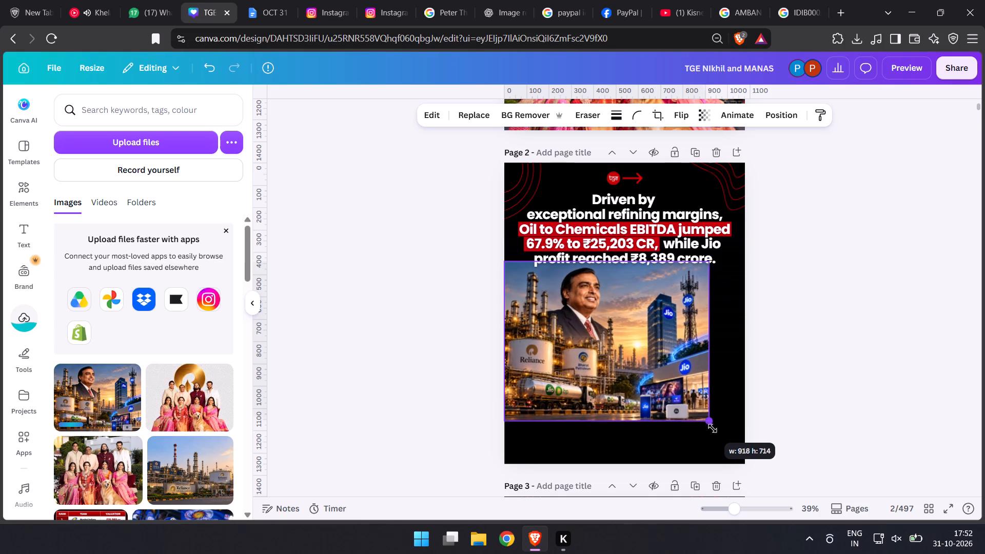
{"action": "left_click_drag", "start_coordinate": [713, 428], "coordinate": [760, 463]}
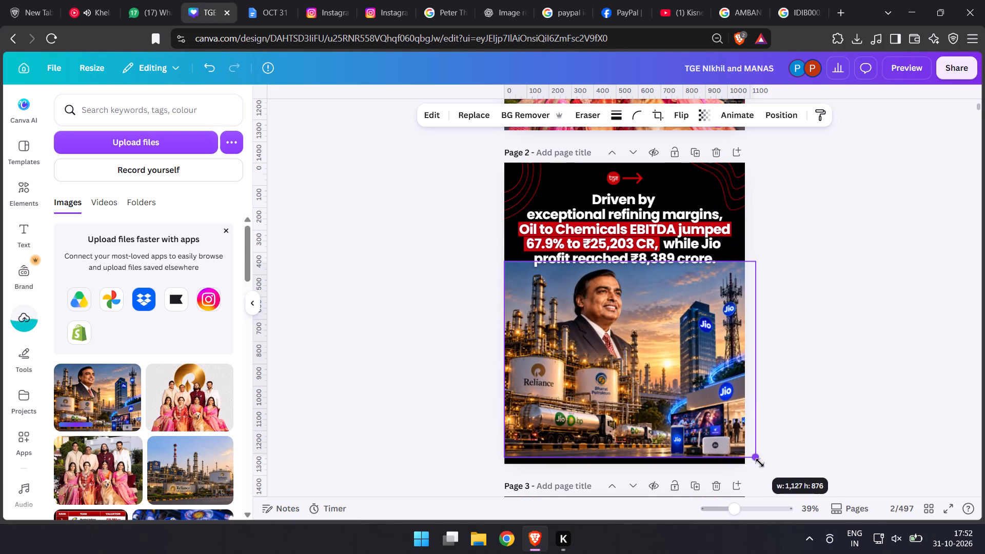
{"action": "left_click_drag", "start_coordinate": [760, 463], "coordinate": [763, 466]}
{"action": "left_click_drag", "start_coordinate": [718, 417], "coordinate": [710, 423]}
{"action": "left_click", "coordinate": [846, 388]}
{"action": "left_click", "coordinate": [631, 368]}
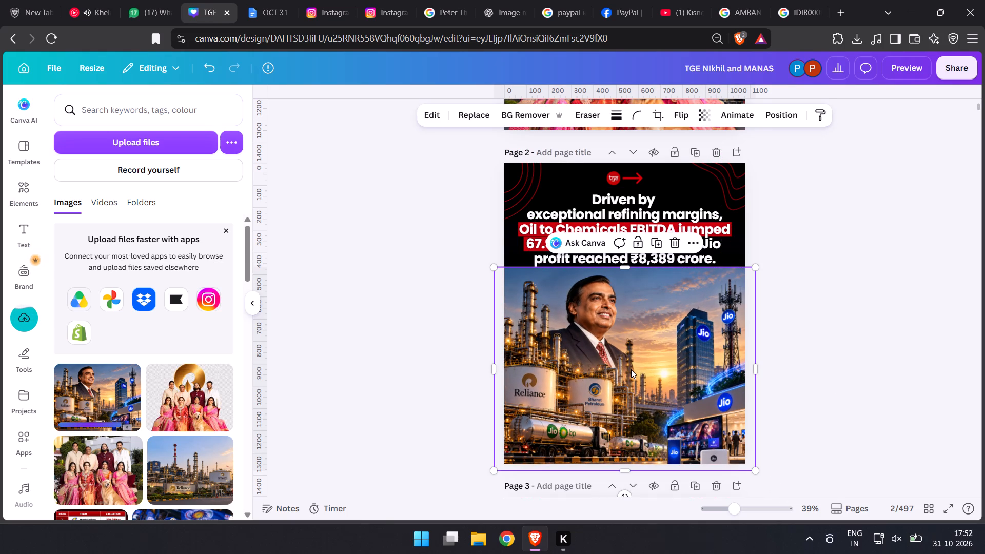
{"action": "key", "text": "ctrl+bracketleft"}
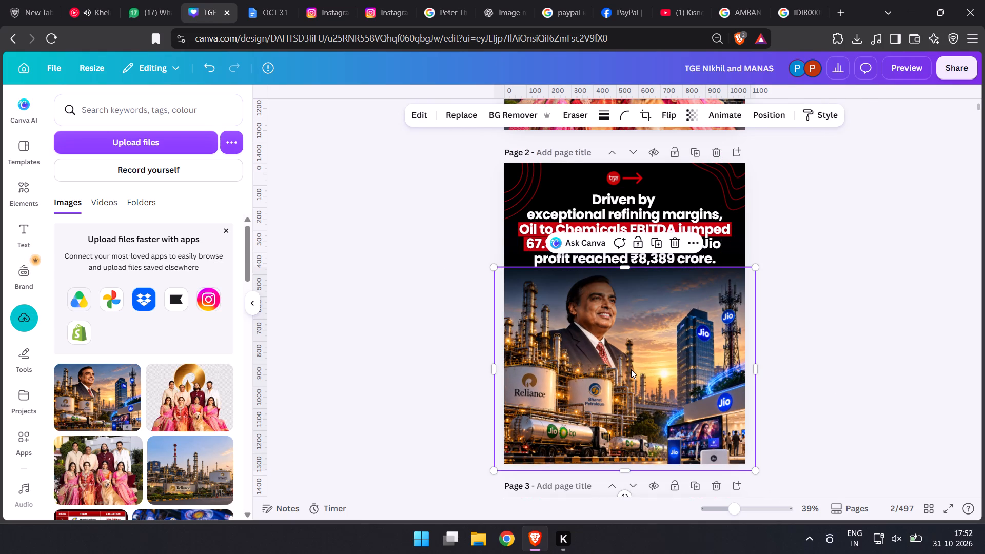
Duplicate the refinery image on page 2, remove the duplicate's background, and align it exactly over the original.
{"action": "key", "text": "ctrl+c"}
{"action": "key", "text": "ctrl+v"}
{"action": "left_click", "coordinate": [468, 115]}
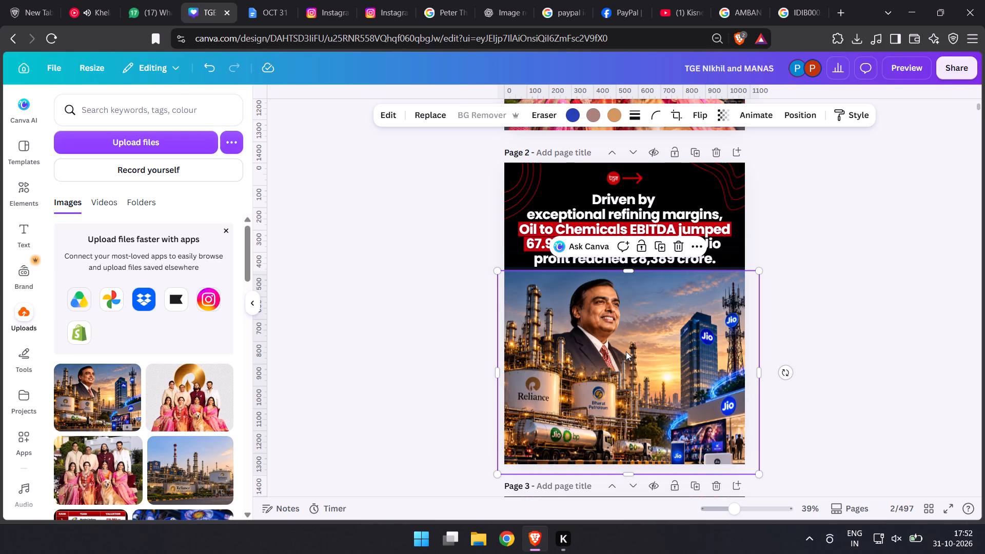
{"action": "left_click", "coordinate": [623, 361]}
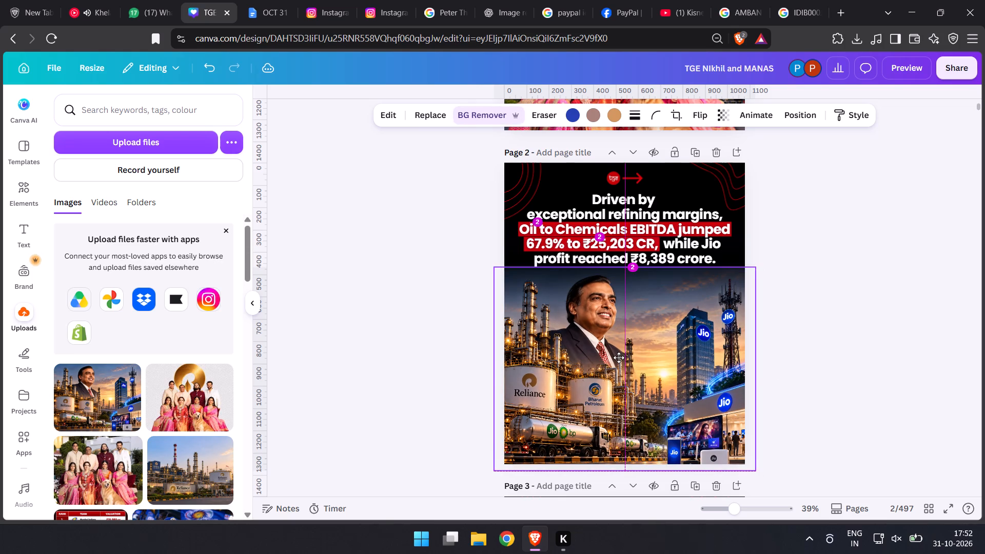
{"action": "double_click", "coordinate": [377, 358]}
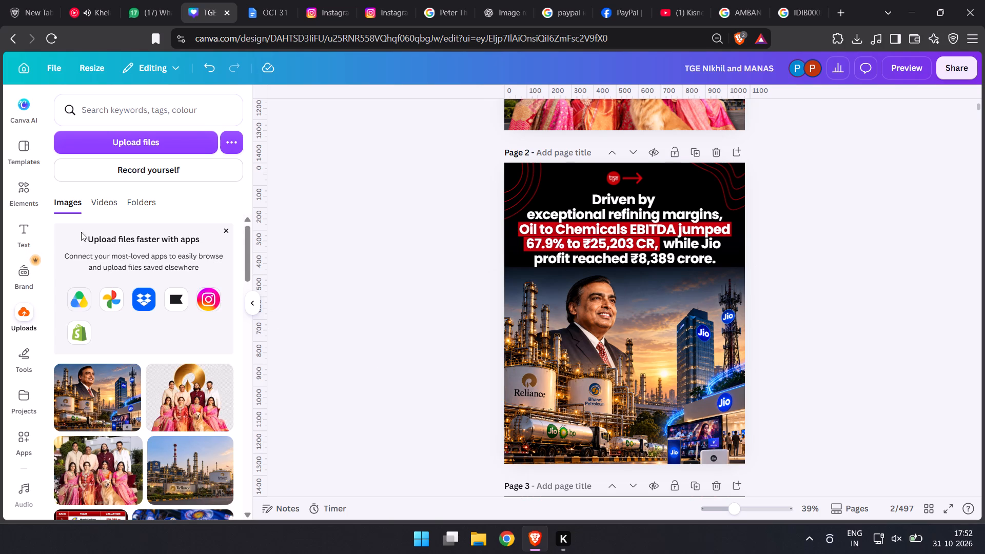
Add the recently used red curved arrow to page 2, flip it horizontally, and rotate and move it to point down at the man's head.
{"action": "left_click", "coordinate": [21, 192]}
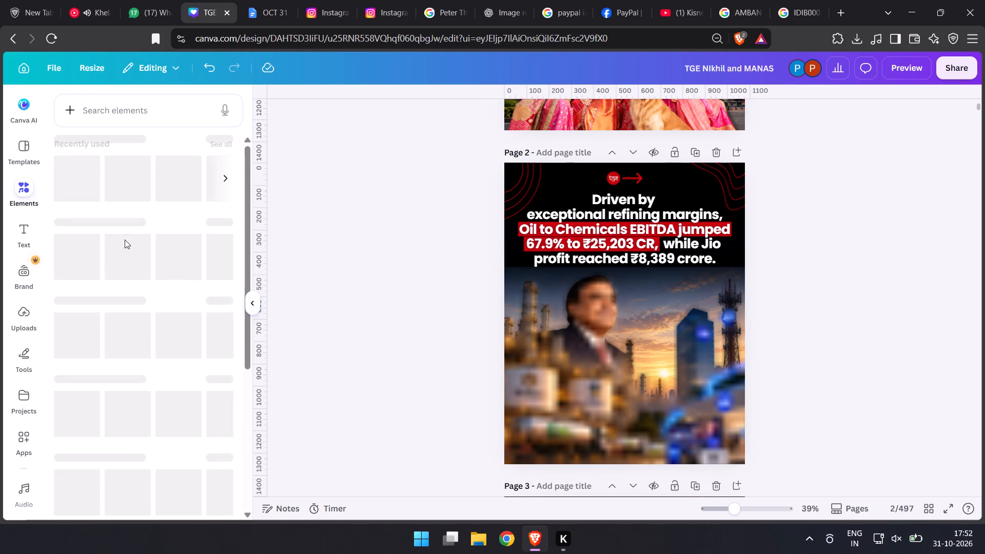
{"action": "left_click", "coordinate": [131, 188]}
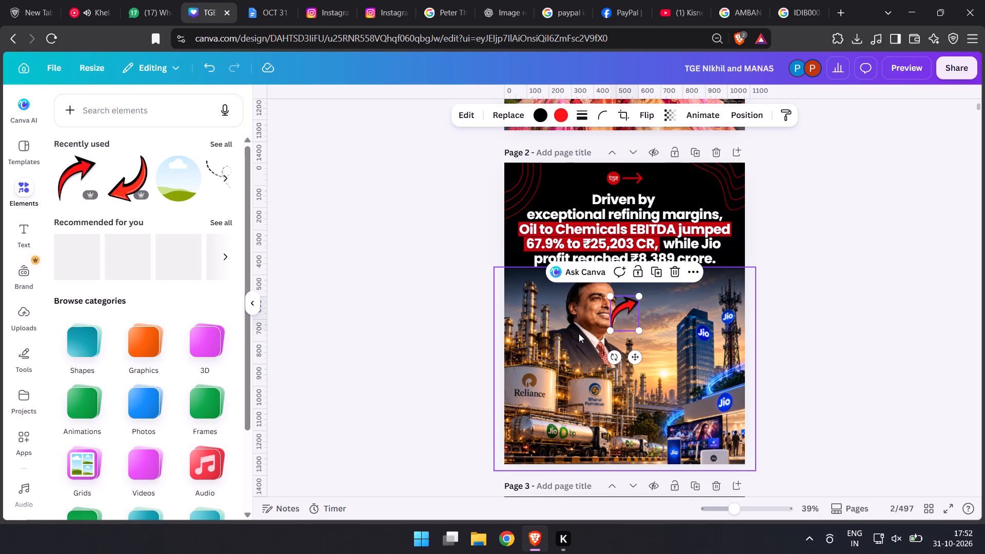
{"action": "left_click_drag", "start_coordinate": [615, 356], "coordinate": [610, 352]}
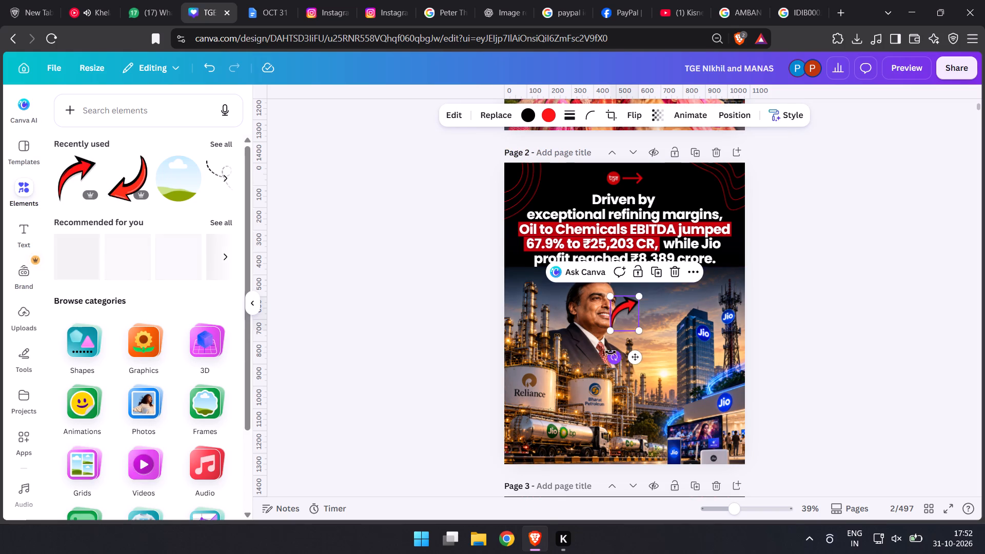
{"action": "left_click_drag", "start_coordinate": [610, 352], "coordinate": [625, 224]}
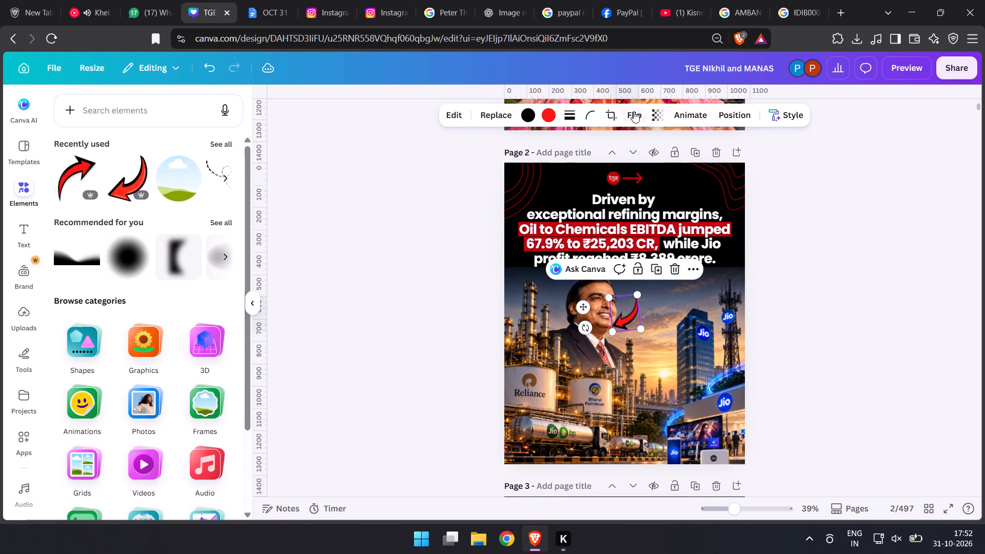
{"action": "left_click", "coordinate": [634, 111]}
{"action": "left_click", "coordinate": [638, 136]}
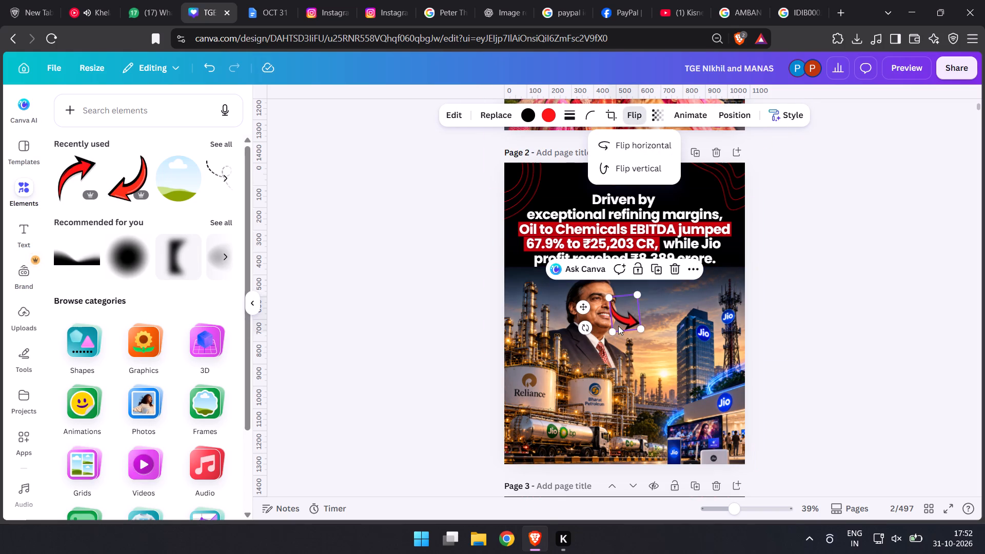
{"action": "left_click_drag", "start_coordinate": [587, 325], "coordinate": [587, 298]}
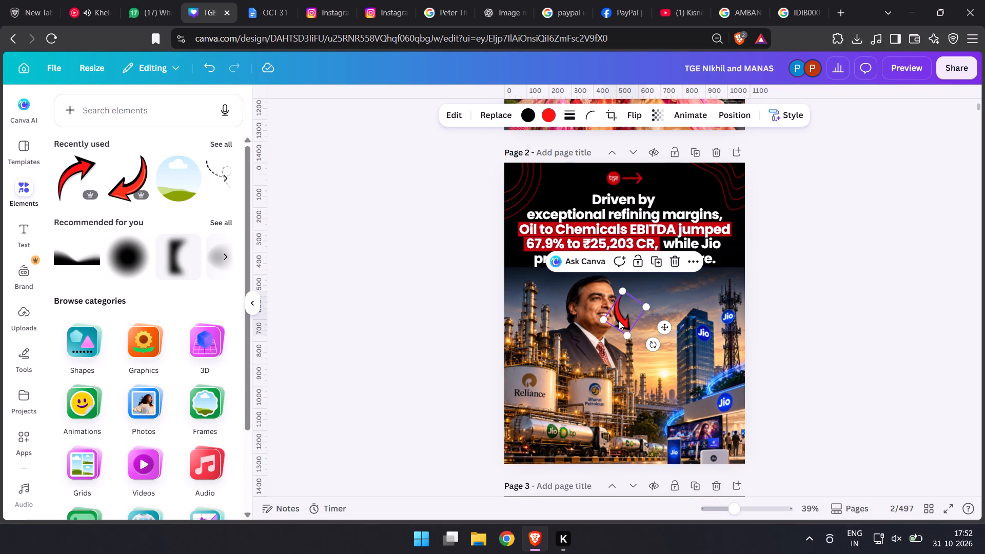
{"action": "left_click_drag", "start_coordinate": [618, 320], "coordinate": [545, 295]}
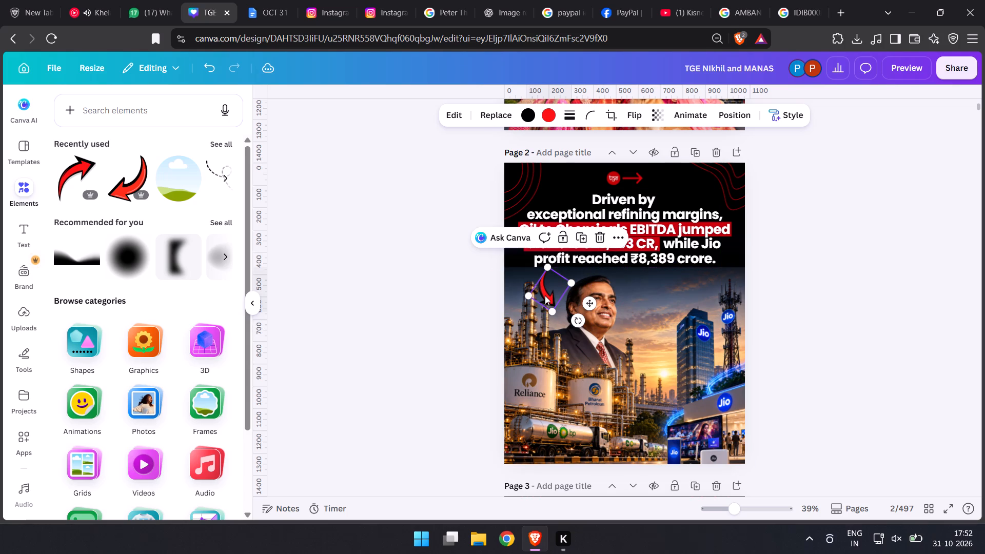
Change the arrow's black outline colour to white.
{"action": "left_click", "coordinate": [529, 117]}
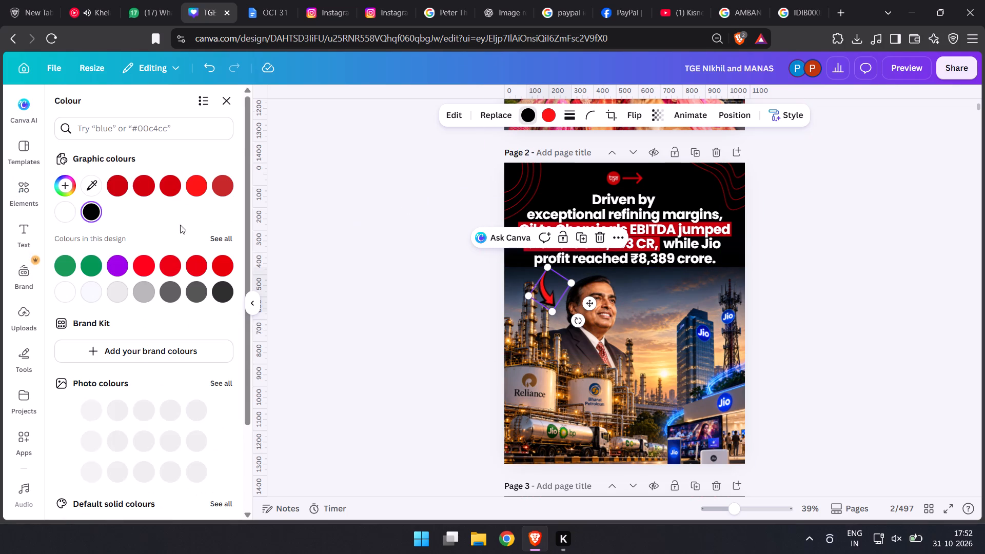
{"action": "left_click", "coordinate": [68, 205]}
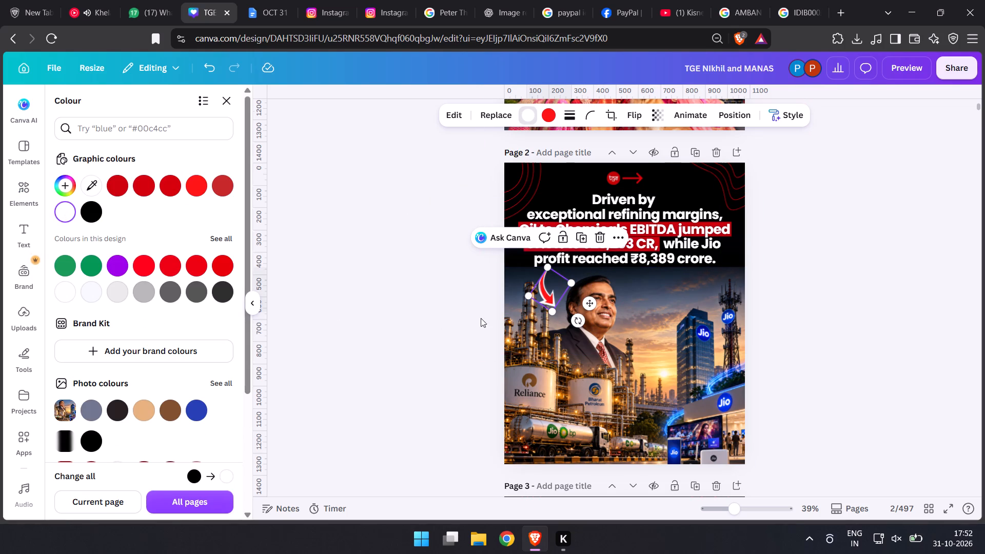
Rotate the arrow slightly, shrink it a little, and nudge it into place between the headline and the man's head.
{"action": "left_click_drag", "start_coordinate": [574, 317], "coordinate": [612, 320]}
{"action": "double_click", "coordinate": [399, 319]}
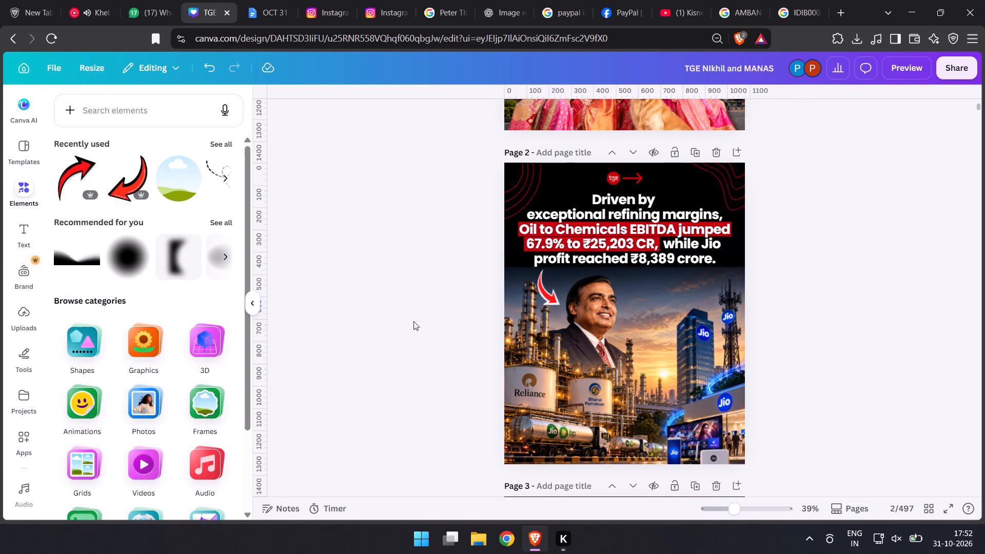
{"action": "left_click", "coordinate": [555, 289]}
{"action": "left_click_drag", "start_coordinate": [568, 278], "coordinate": [560, 279]}
{"action": "left_click_drag", "start_coordinate": [549, 293], "coordinate": [554, 287]}
{"action": "double_click", "coordinate": [349, 336]}
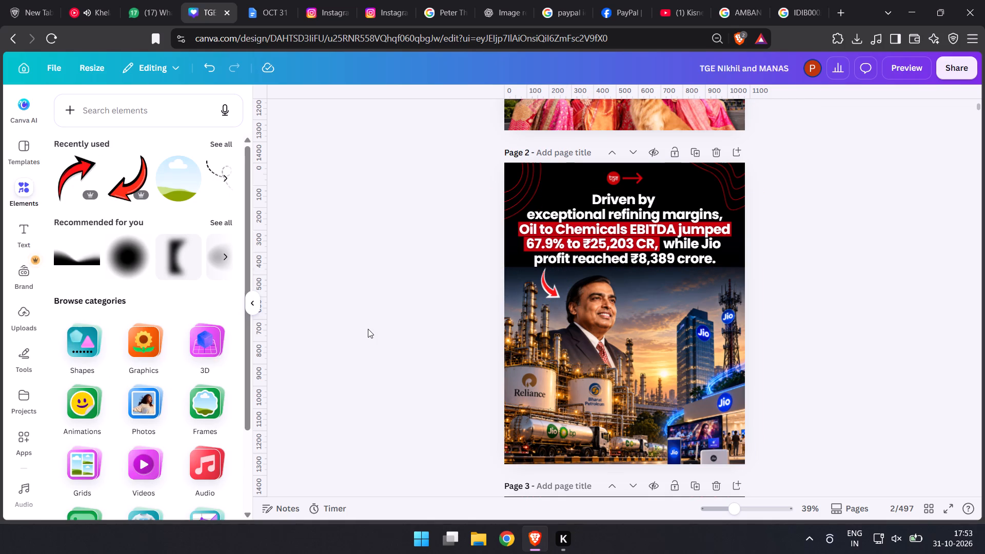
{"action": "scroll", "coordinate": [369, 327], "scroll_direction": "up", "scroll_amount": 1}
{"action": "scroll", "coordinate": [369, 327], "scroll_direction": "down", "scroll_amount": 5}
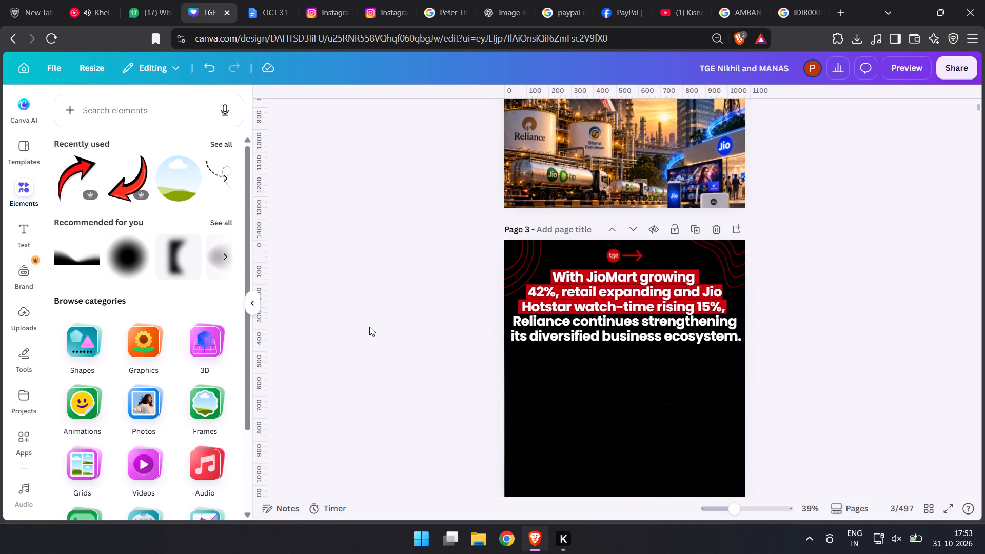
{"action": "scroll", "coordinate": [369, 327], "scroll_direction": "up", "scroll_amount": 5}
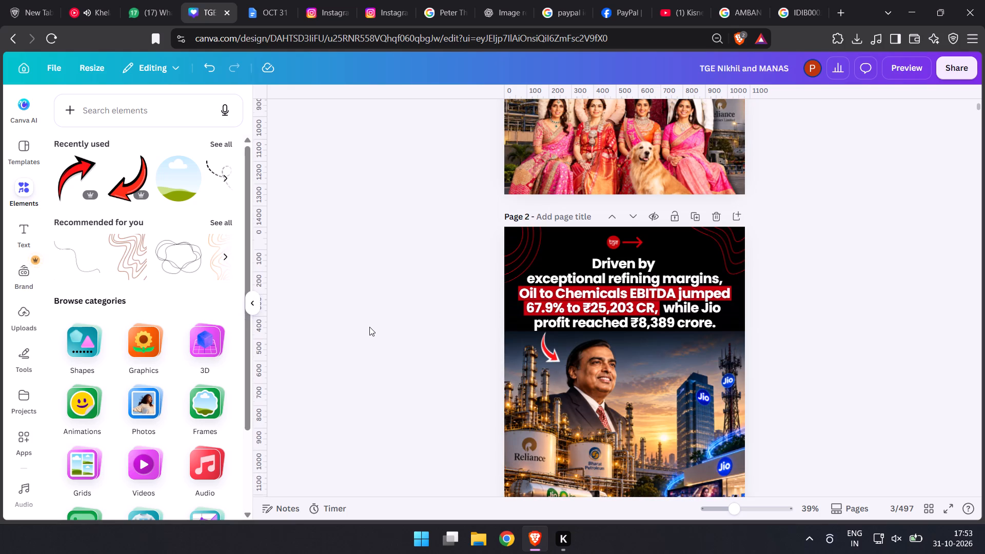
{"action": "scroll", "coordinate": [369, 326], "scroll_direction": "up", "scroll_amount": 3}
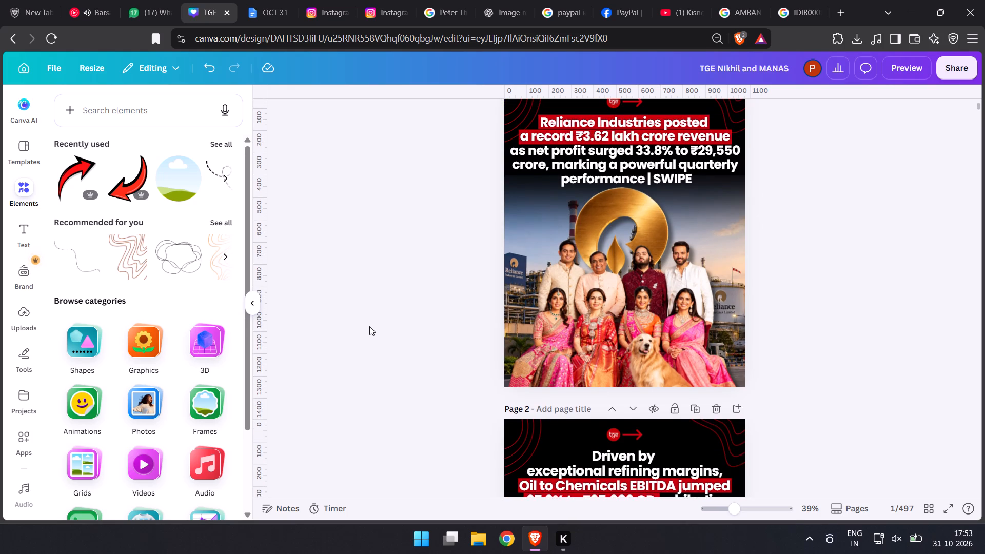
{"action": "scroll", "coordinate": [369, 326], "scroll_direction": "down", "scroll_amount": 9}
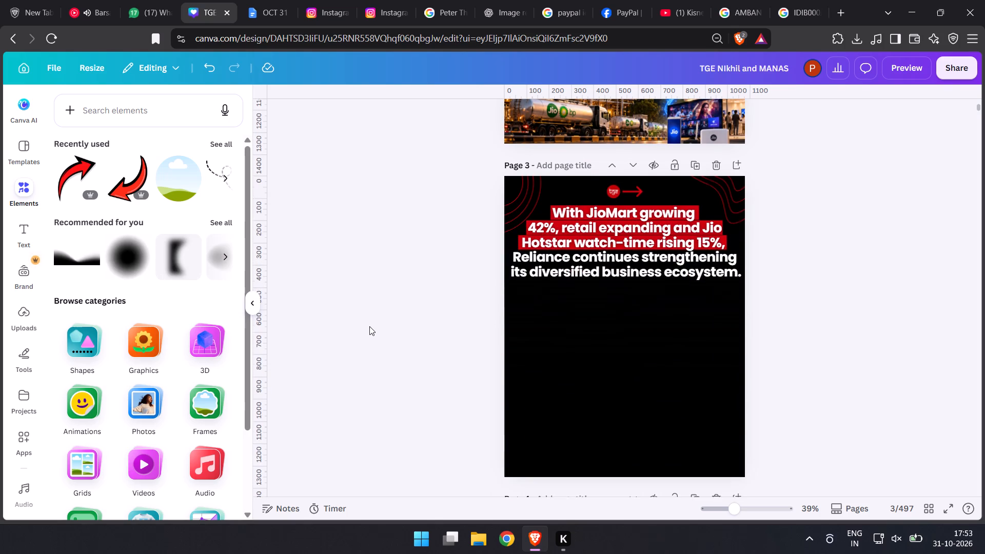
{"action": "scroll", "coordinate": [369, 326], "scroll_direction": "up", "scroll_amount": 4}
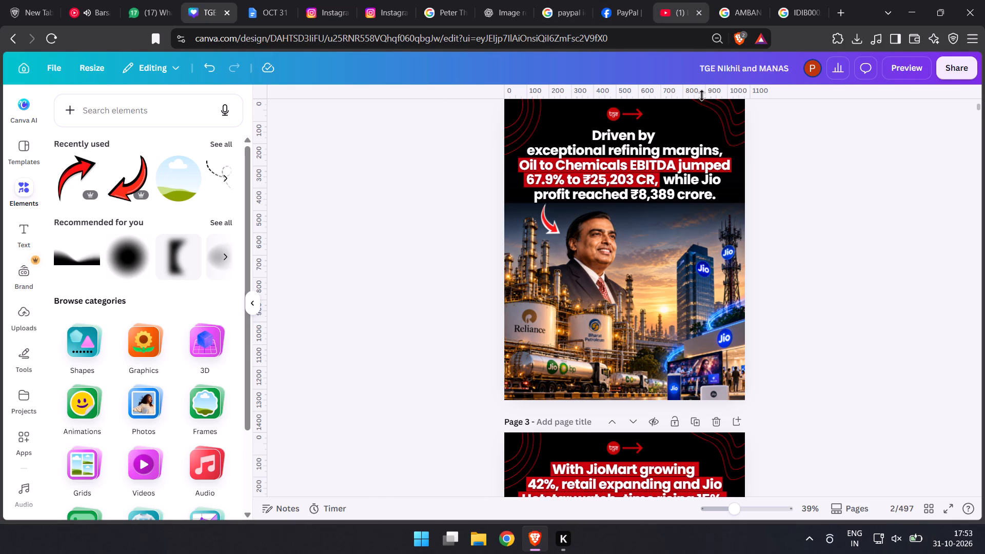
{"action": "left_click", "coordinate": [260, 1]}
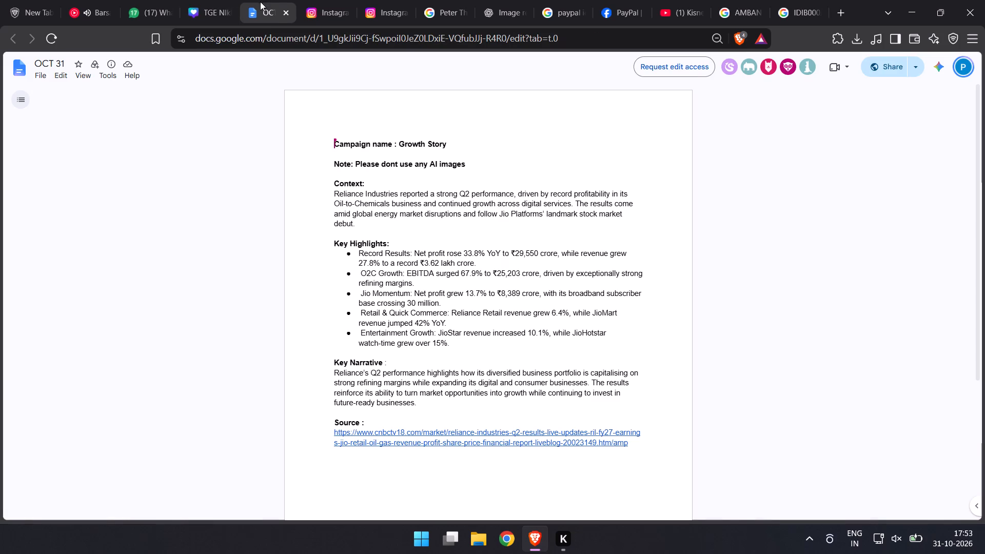
Search Google Images for "JIO BP" in a new browser tab.
{"action": "left_click", "coordinate": [488, 0]}
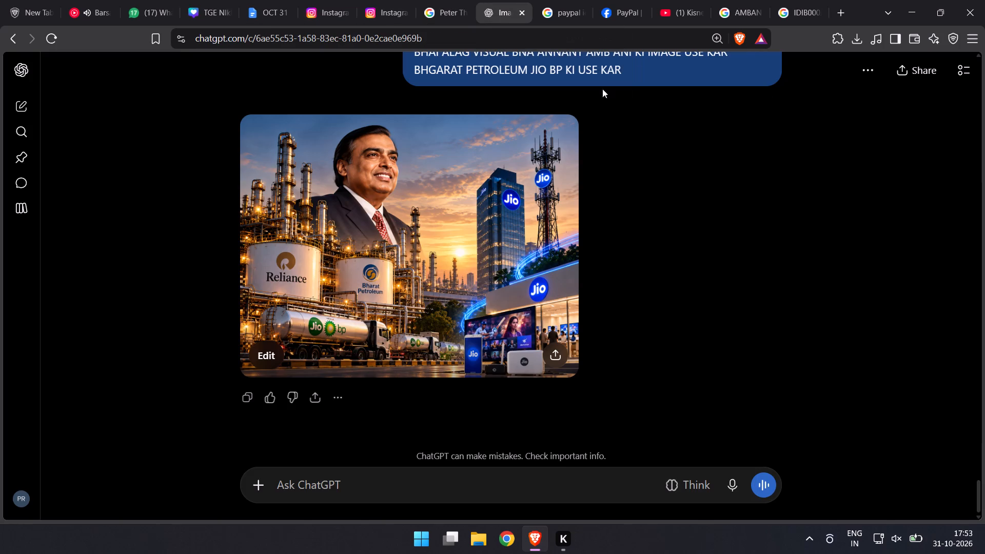
{"action": "left_click", "coordinate": [845, 7]}
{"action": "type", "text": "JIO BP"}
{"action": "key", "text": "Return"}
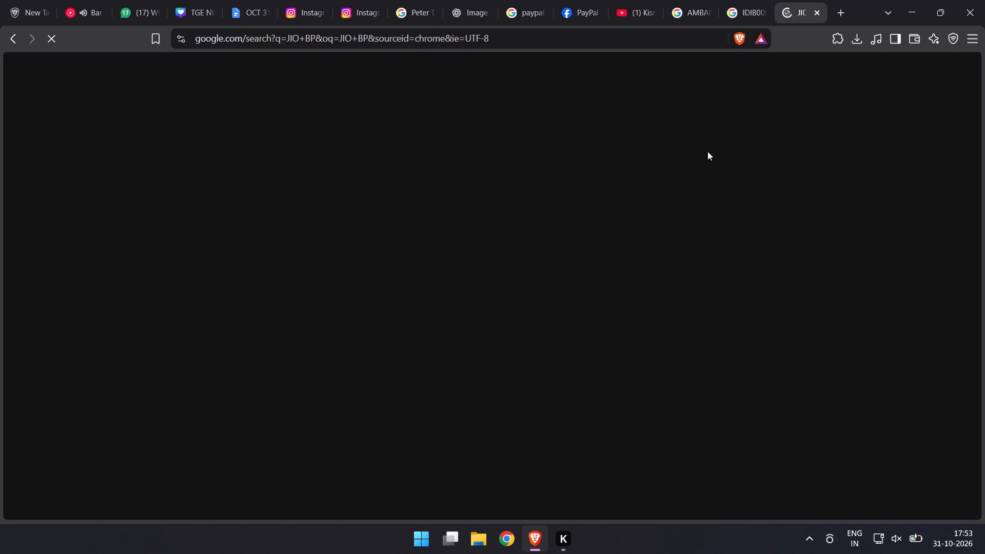
{"action": "left_click", "coordinate": [280, 114]}
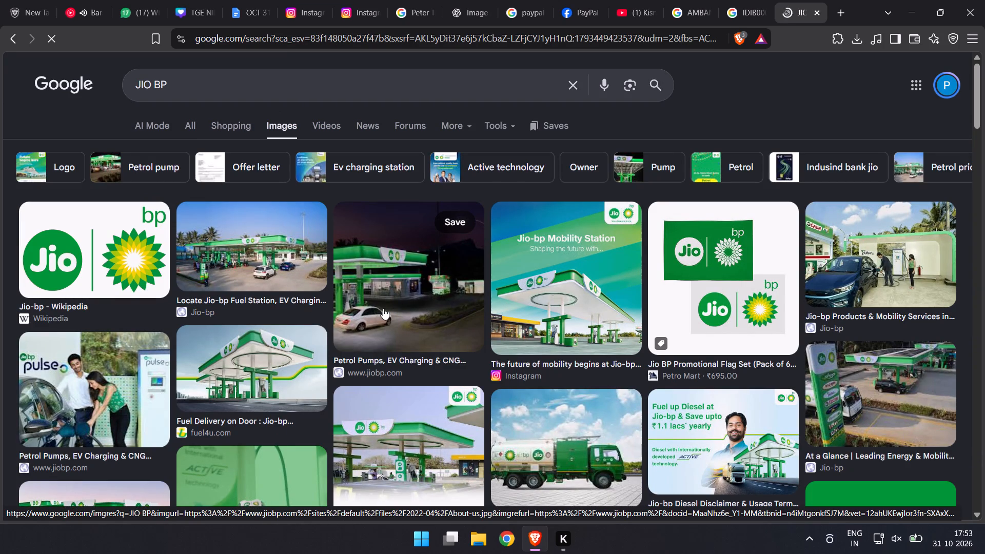
Bring the plain green image with the white Jio-bp logo from the search results onto page 2 of the Canva design.
{"action": "scroll", "coordinate": [383, 308], "scroll_direction": "down", "scroll_amount": 6}
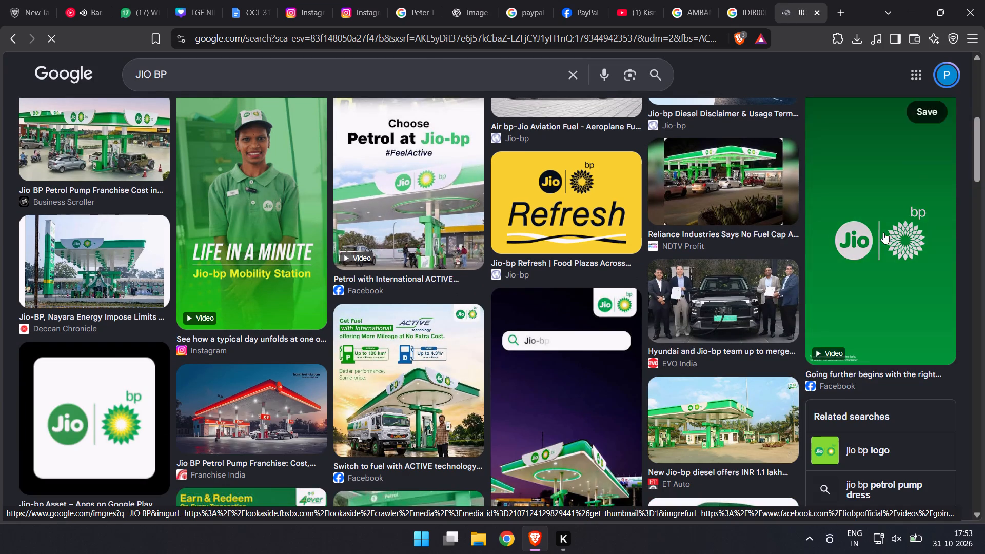
{"action": "left_click", "coordinate": [883, 232]}
{"action": "double_click", "coordinate": [768, 242]}
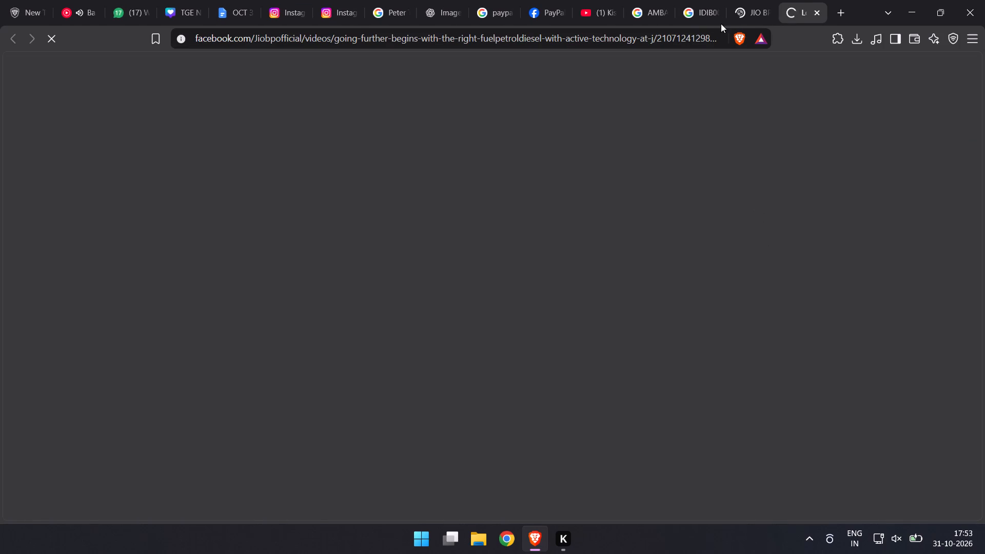
{"action": "left_click", "coordinate": [736, 6]}
{"action": "left_click_drag", "start_coordinate": [778, 219], "coordinate": [743, 180]}
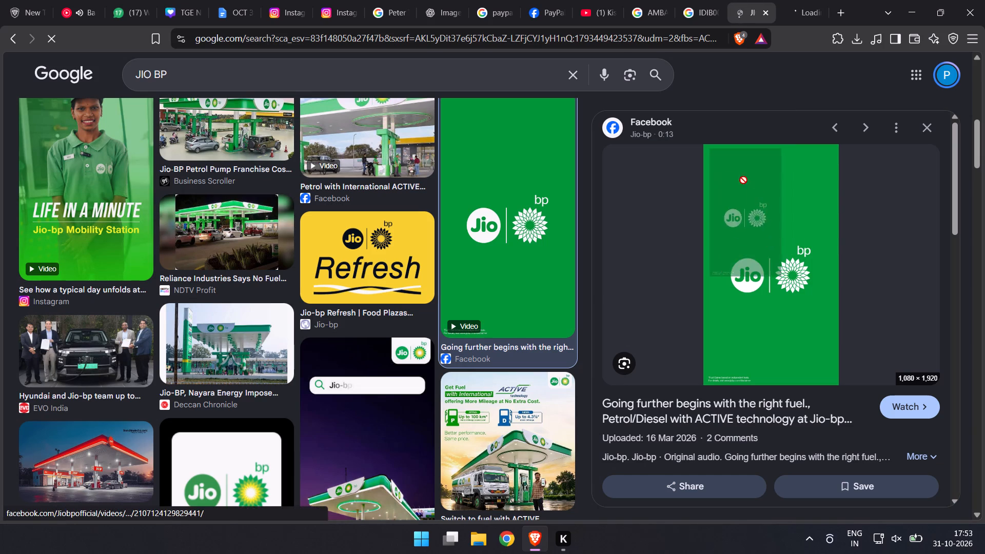
{"action": "left_click_drag", "start_coordinate": [743, 180], "coordinate": [179, 9]}
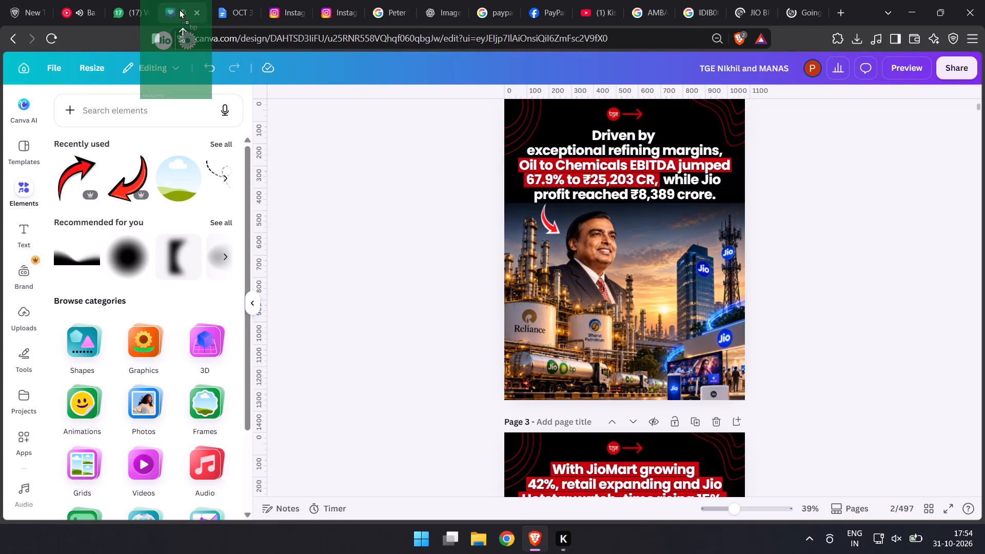
{"action": "left_click_drag", "start_coordinate": [179, 9], "coordinate": [626, 264]}
Add the recently used circular frame to page 2 and fill it with the green Jio-bp image.
{"action": "left_click", "coordinate": [164, 185]}
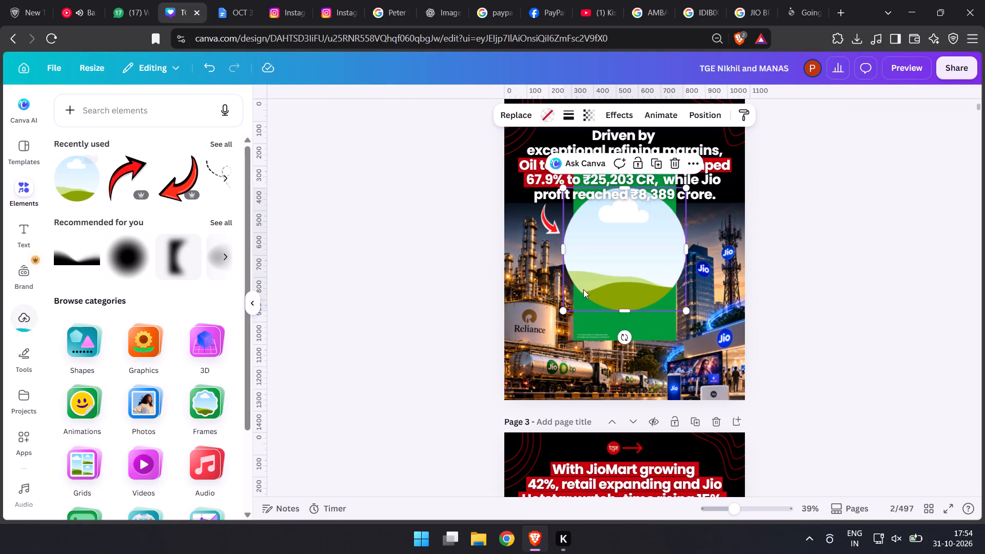
{"action": "left_click_drag", "start_coordinate": [639, 330], "coordinate": [637, 278]}
Crop the Jio-bp image inside the circular frame, enlarging it and centring the logo in the circle.
{"action": "double_click", "coordinate": [636, 267]}
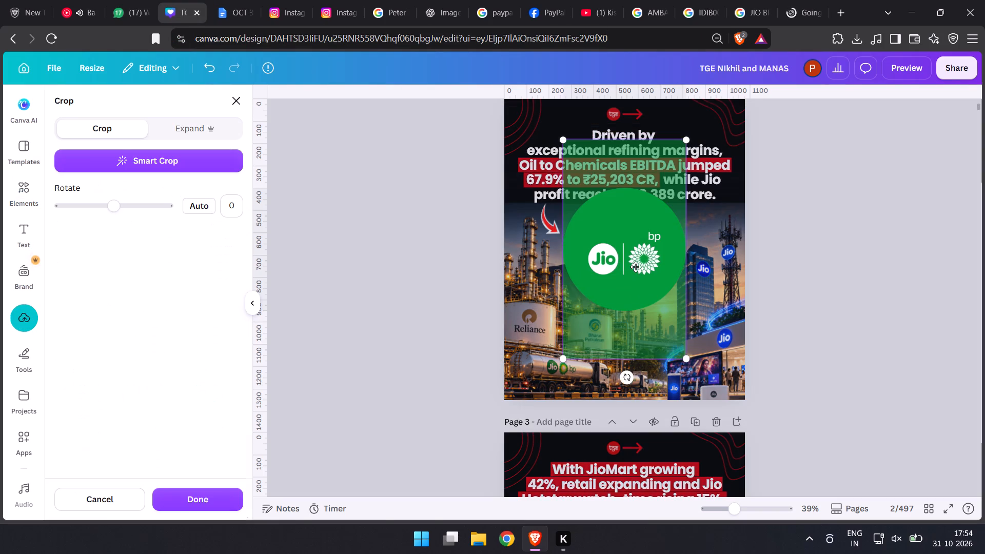
{"action": "left_click_drag", "start_coordinate": [635, 266], "coordinate": [629, 250]}
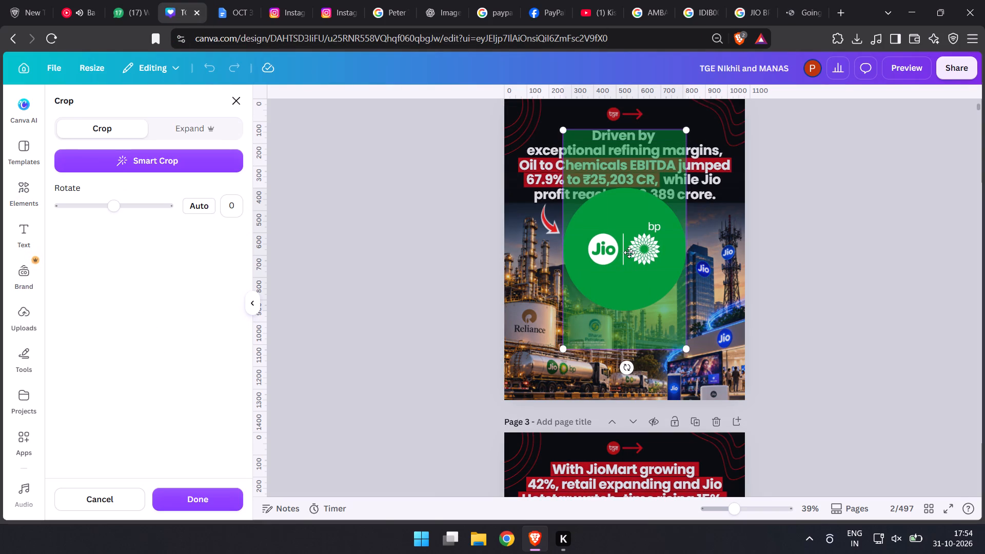
{"action": "left_click_drag", "start_coordinate": [686, 348], "coordinate": [732, 410]}
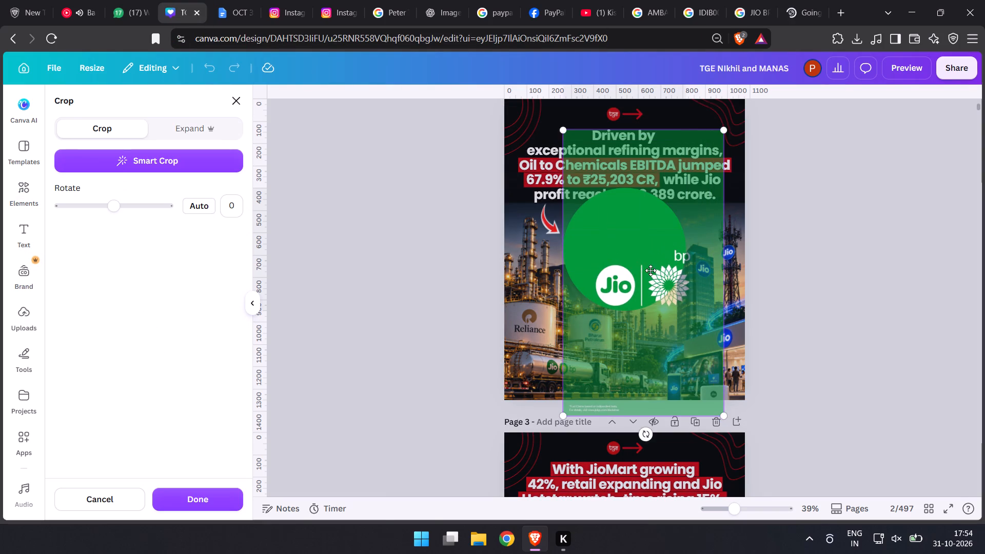
{"action": "left_click_drag", "start_coordinate": [650, 270], "coordinate": [627, 227]}
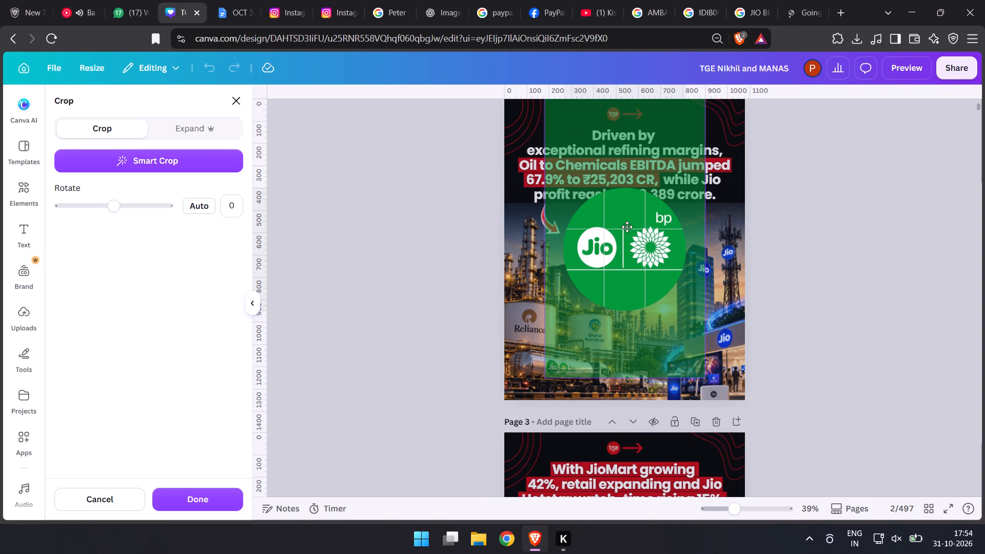
Enlarge and recentre the Jio-bp image inside its circular frame on page 2.
{"action": "left_click_drag", "start_coordinate": [627, 227], "coordinate": [627, 227]}
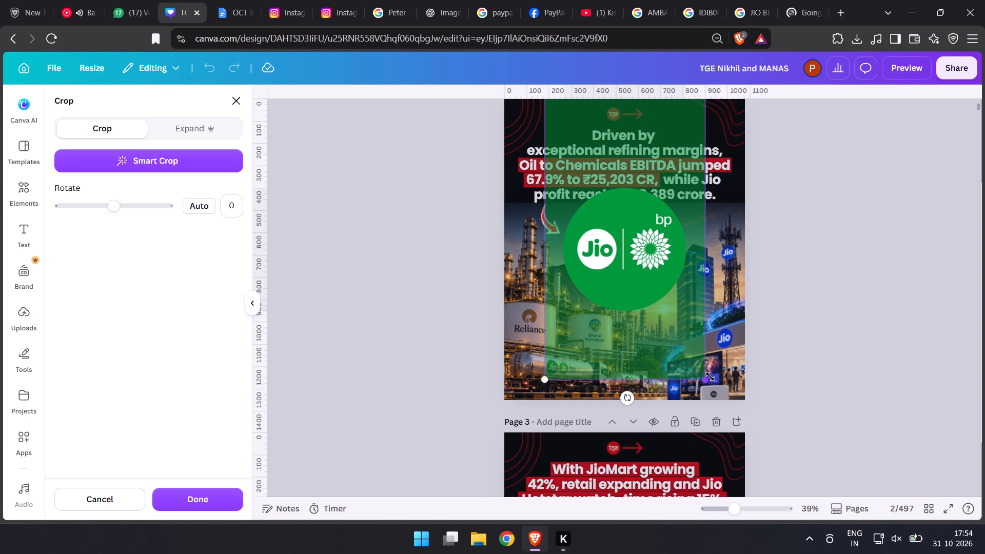
{"action": "left_click_drag", "start_coordinate": [710, 377], "coordinate": [738, 411]}
{"action": "left_click_drag", "start_coordinate": [628, 273], "coordinate": [610, 250]}
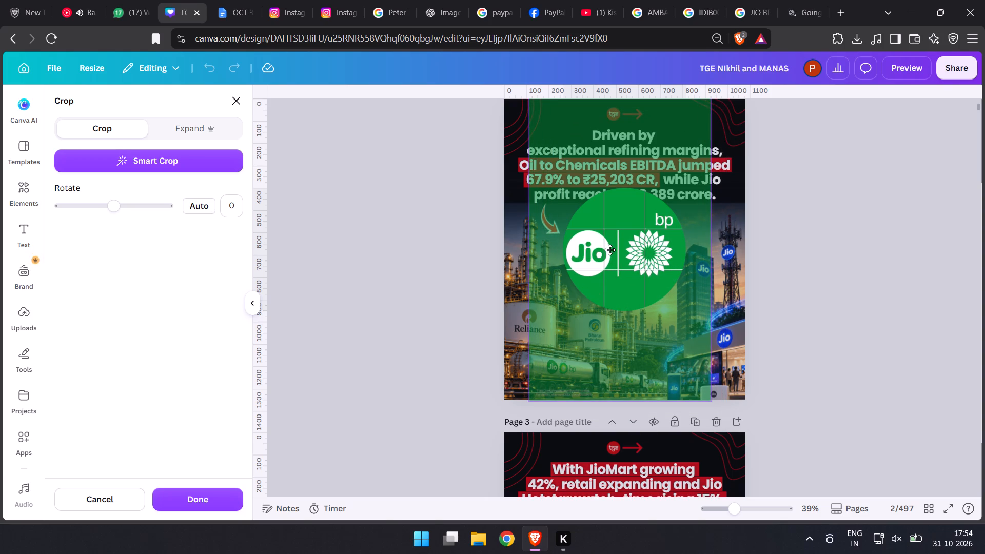
{"action": "left_click_drag", "start_coordinate": [610, 250], "coordinate": [611, 249]}
{"action": "left_click", "coordinate": [389, 294]}
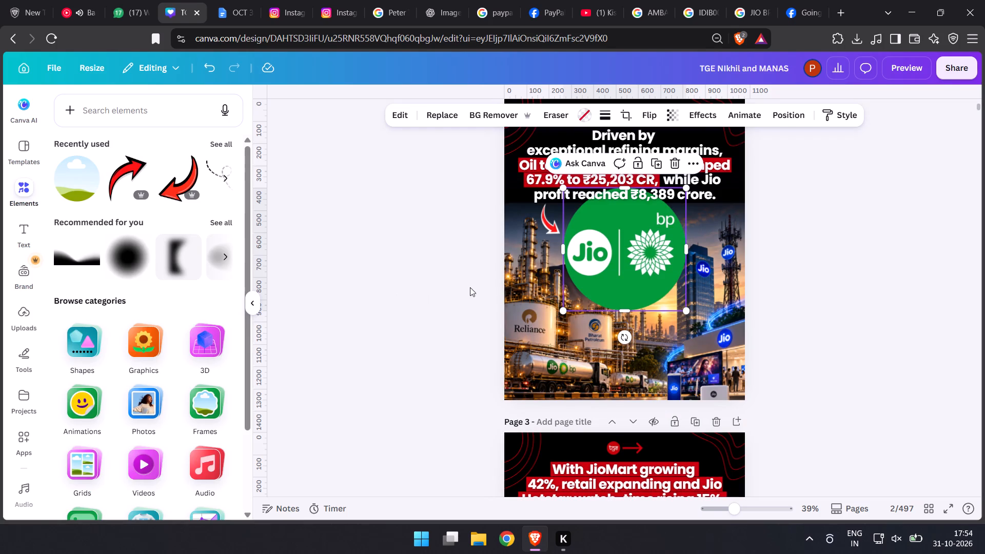
Add a solid white border to the Jio-bp circle.
{"action": "left_click", "coordinate": [598, 114]}
{"action": "left_click", "coordinate": [576, 155]}
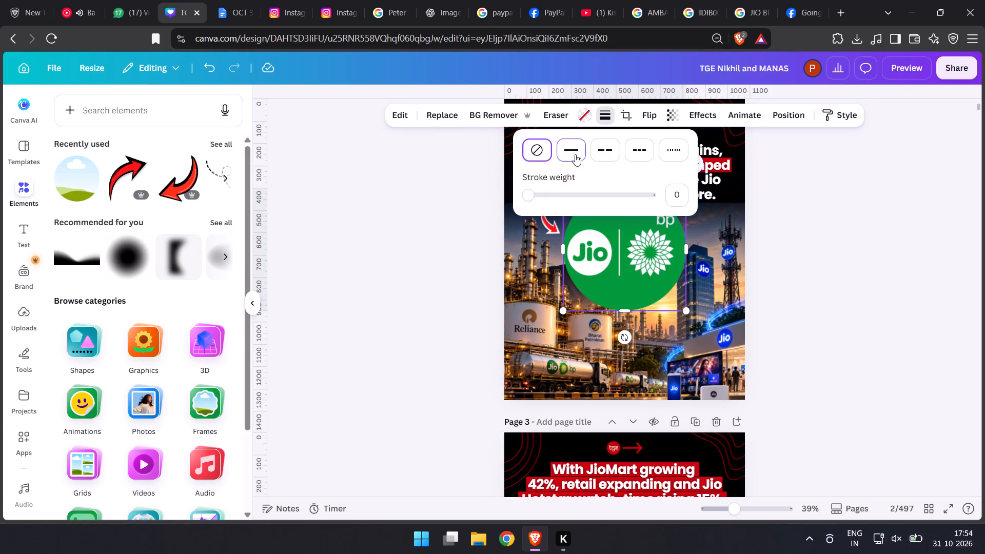
{"action": "left_click", "coordinate": [596, 119]}
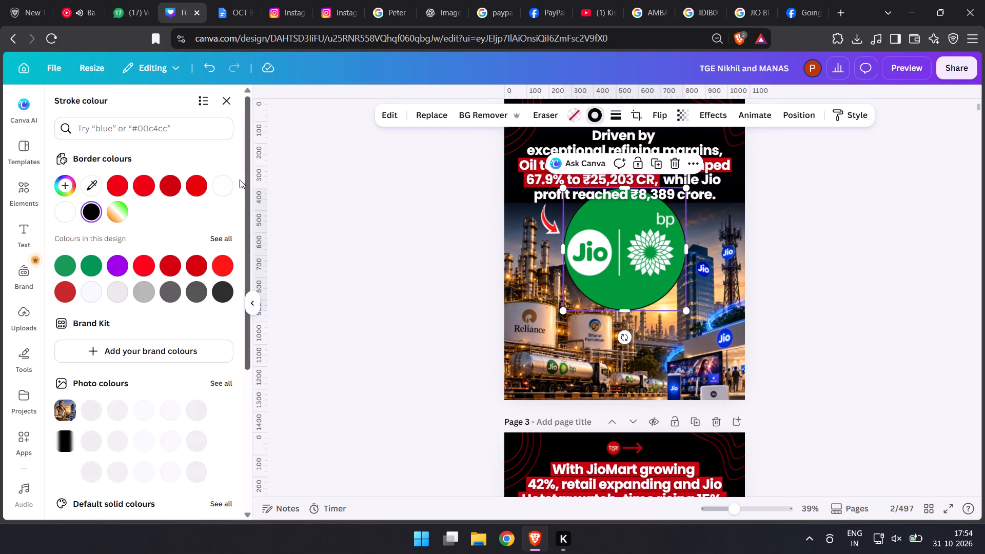
{"action": "left_click", "coordinate": [229, 184]}
Move the Jio-bp circle slightly lower, then scale its image down a little and recentre the logo within the frame.
{"action": "left_click_drag", "start_coordinate": [603, 254], "coordinate": [610, 277]}
{"action": "double_click", "coordinate": [617, 273]}
{"action": "left_click_drag", "start_coordinate": [627, 282], "coordinate": [625, 272]}
{"action": "left_click_drag", "start_coordinate": [721, 420], "coordinate": [710, 408]}
{"action": "left_click_drag", "start_coordinate": [645, 290], "coordinate": [651, 305]}
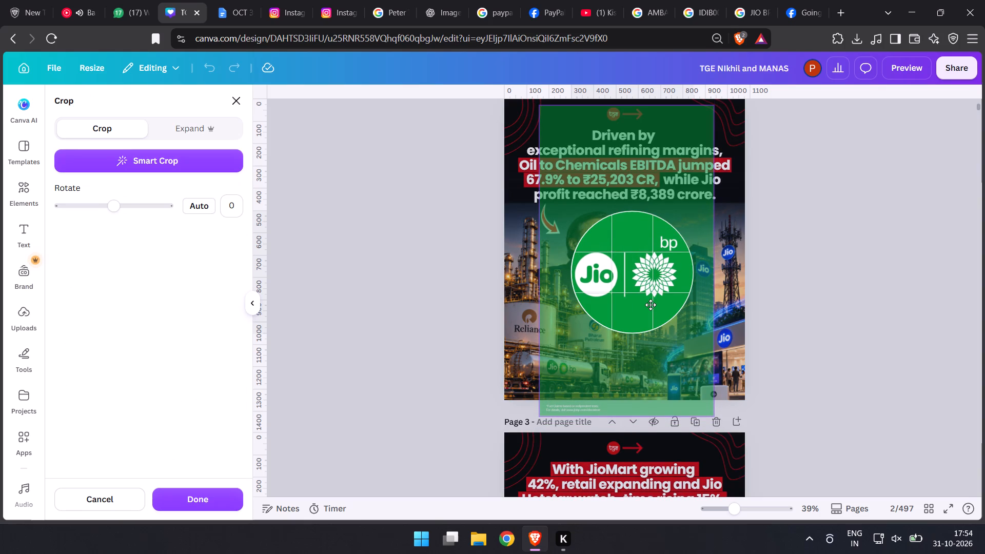
{"action": "left_click_drag", "start_coordinate": [651, 305], "coordinate": [652, 303]}
{"action": "double_click", "coordinate": [401, 276]}
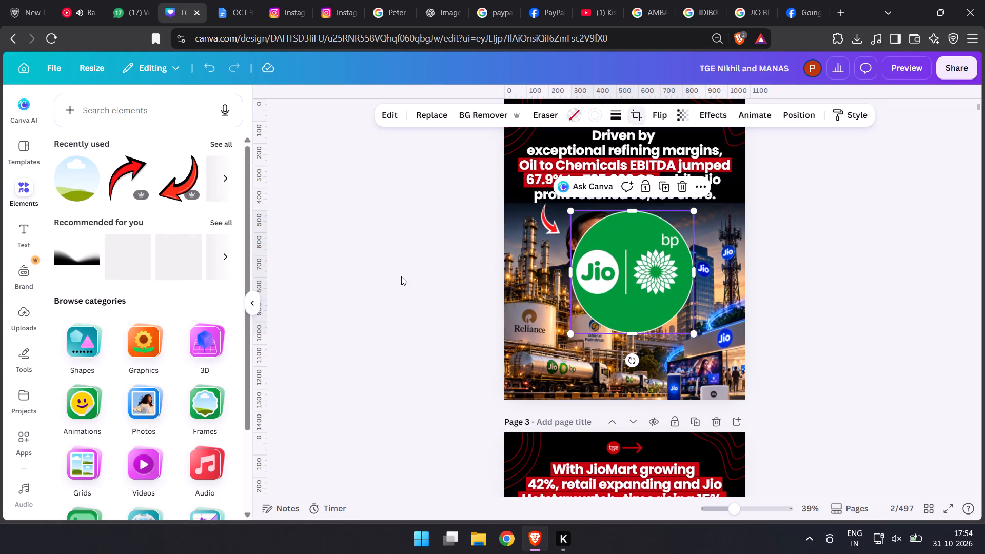
Shrink the Jio-bp circle, move it beside the man's face, and send it backward behind his cut-out.
{"action": "left_click", "coordinate": [627, 286]}
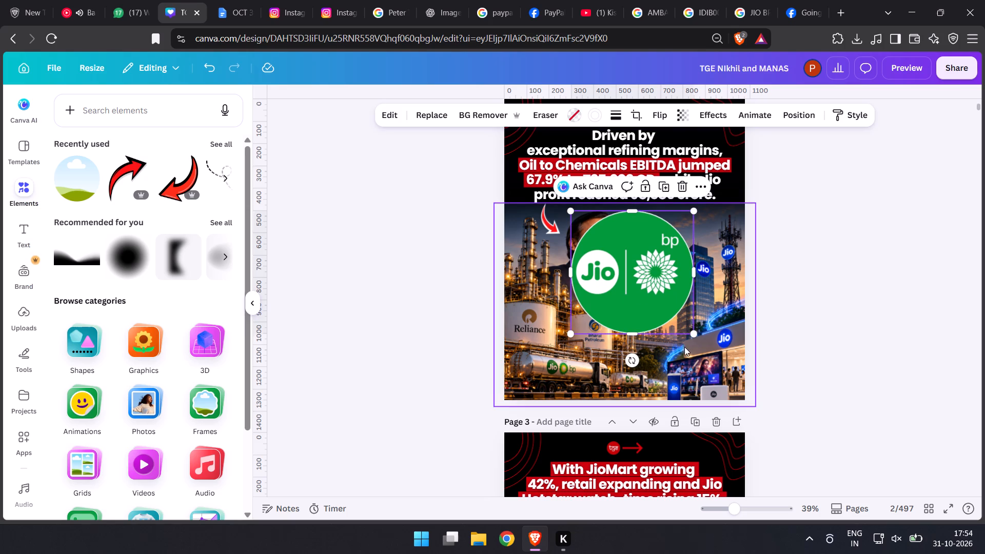
{"action": "left_click_drag", "start_coordinate": [692, 334], "coordinate": [673, 316]}
{"action": "left_click_drag", "start_coordinate": [640, 276], "coordinate": [649, 276]}
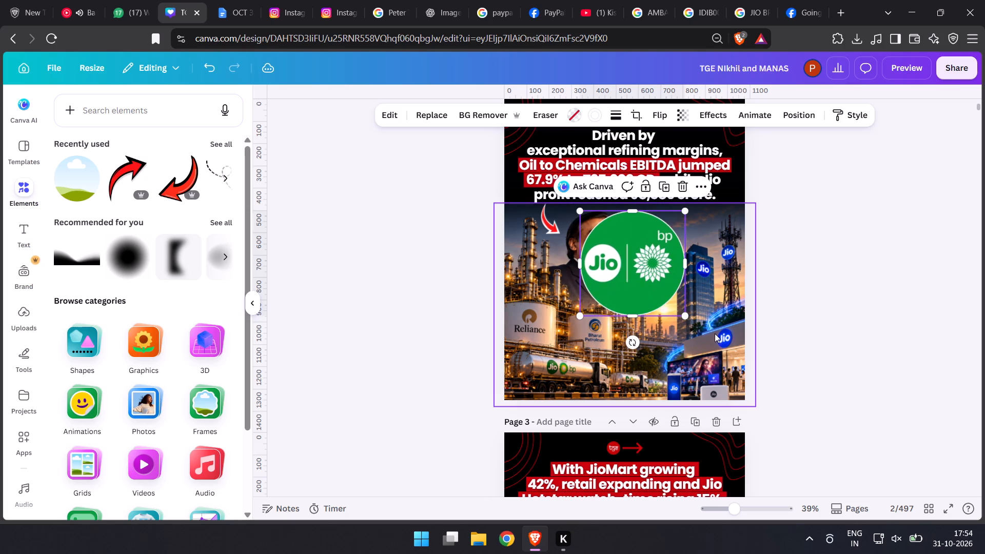
{"action": "left_click_drag", "start_coordinate": [689, 316], "coordinate": [668, 297]}
{"action": "left_click_drag", "start_coordinate": [647, 282], "coordinate": [653, 278]}
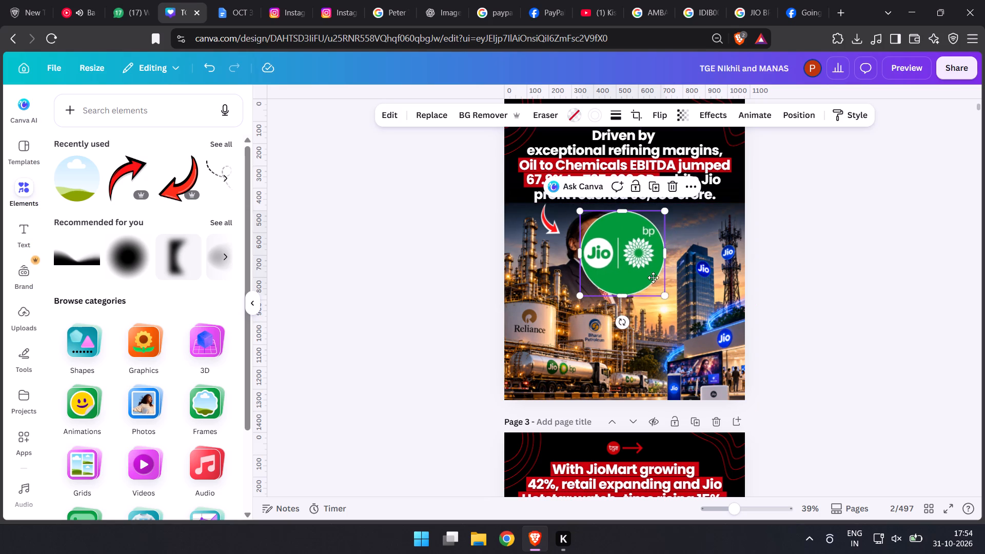
{"action": "left_click_drag", "start_coordinate": [653, 278], "coordinate": [670, 281]}
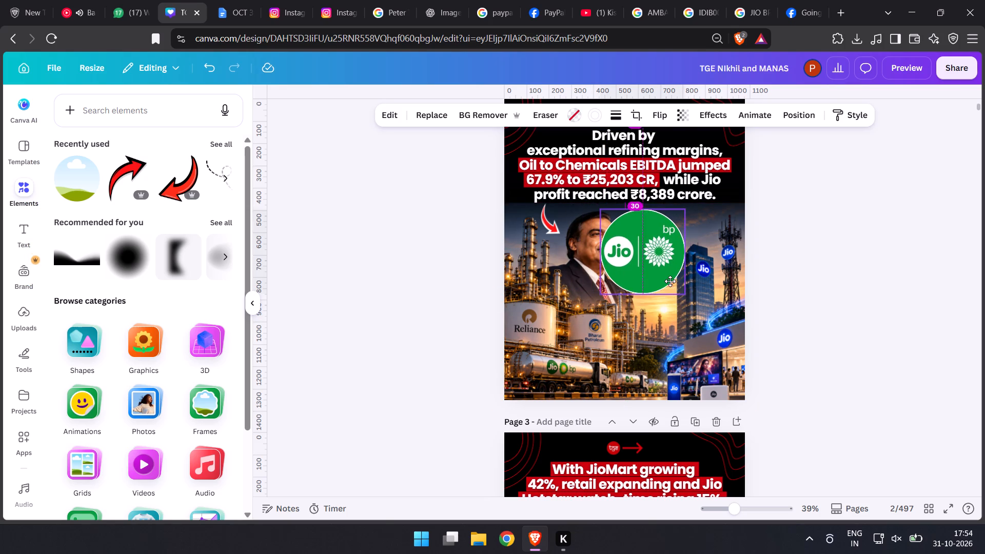
{"action": "left_click_drag", "start_coordinate": [670, 281], "coordinate": [666, 279]}
{"action": "key", "text": "ctrl+bracketleft"}
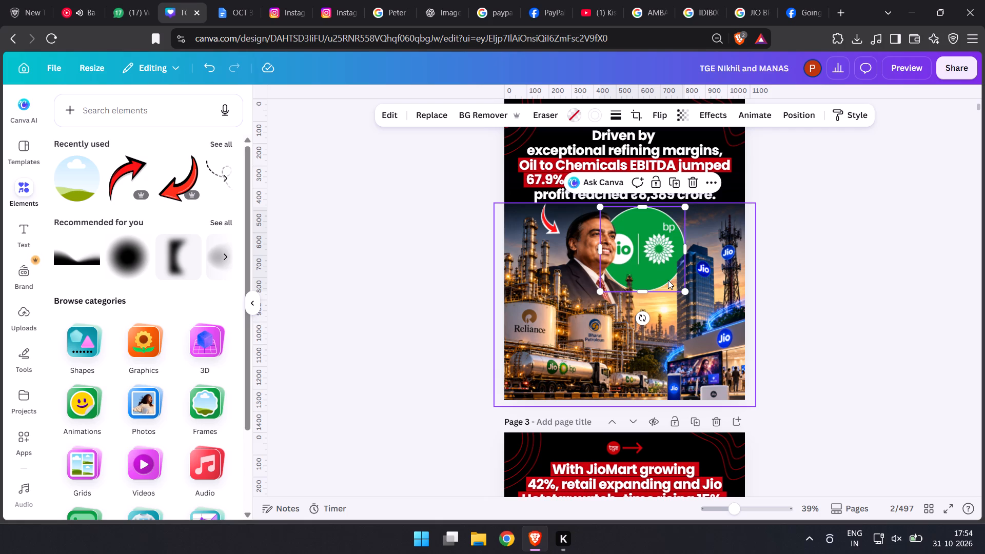
Shrink the Jio-bp circle a bit more and fine-tune its position between the man's face and the Jio tower.
{"action": "left_click_drag", "start_coordinate": [687, 293], "coordinate": [678, 283]}
{"action": "left_click_drag", "start_coordinate": [651, 256], "coordinate": [660, 257]}
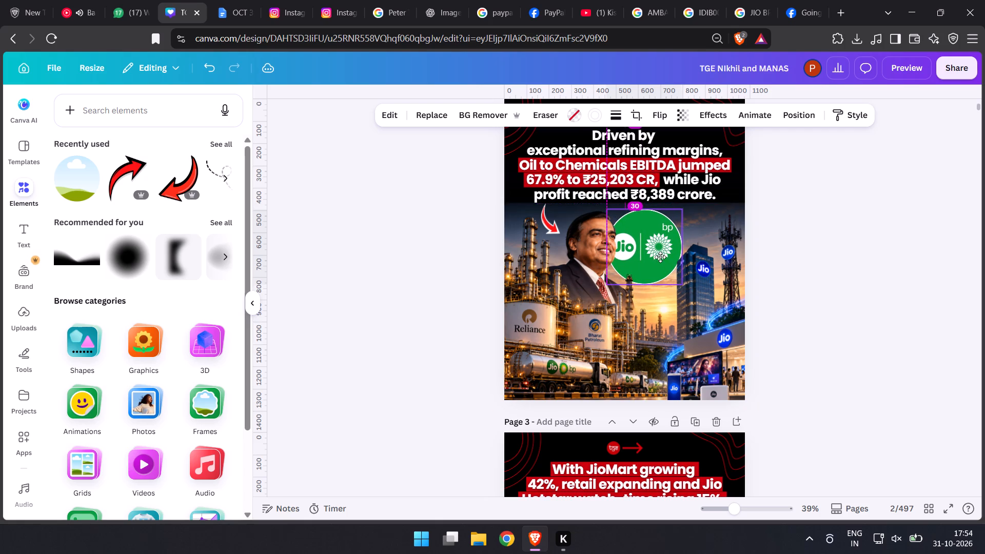
{"action": "left_click_drag", "start_coordinate": [660, 257], "coordinate": [661, 262]}
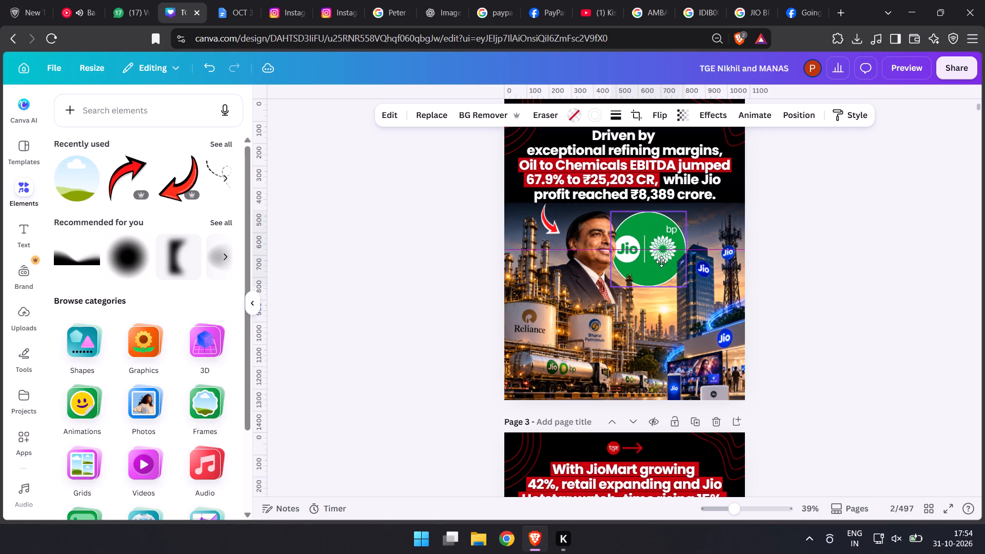
{"action": "left_click_drag", "start_coordinate": [661, 262], "coordinate": [661, 261]}
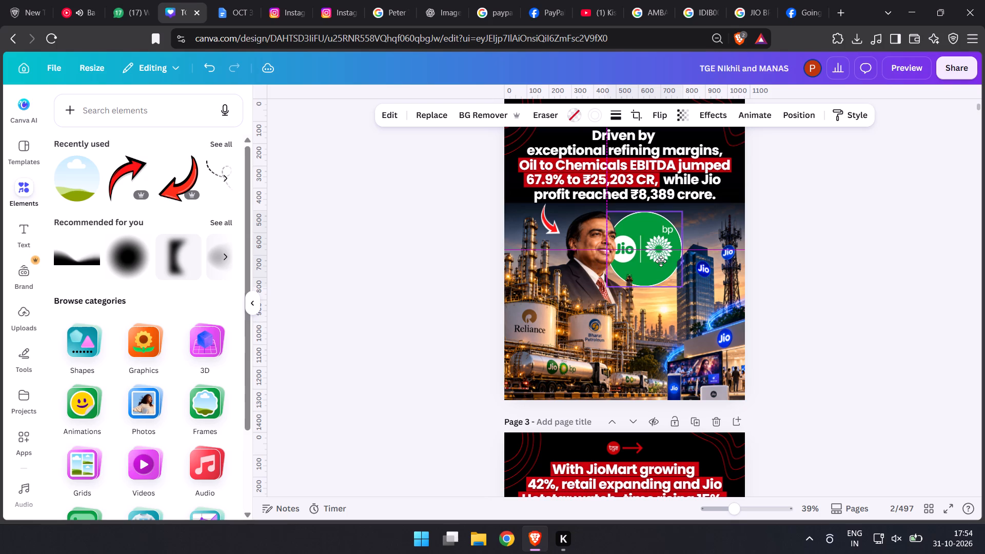
{"action": "left_click_drag", "start_coordinate": [661, 261], "coordinate": [663, 261]}
{"action": "double_click", "coordinate": [447, 303]}
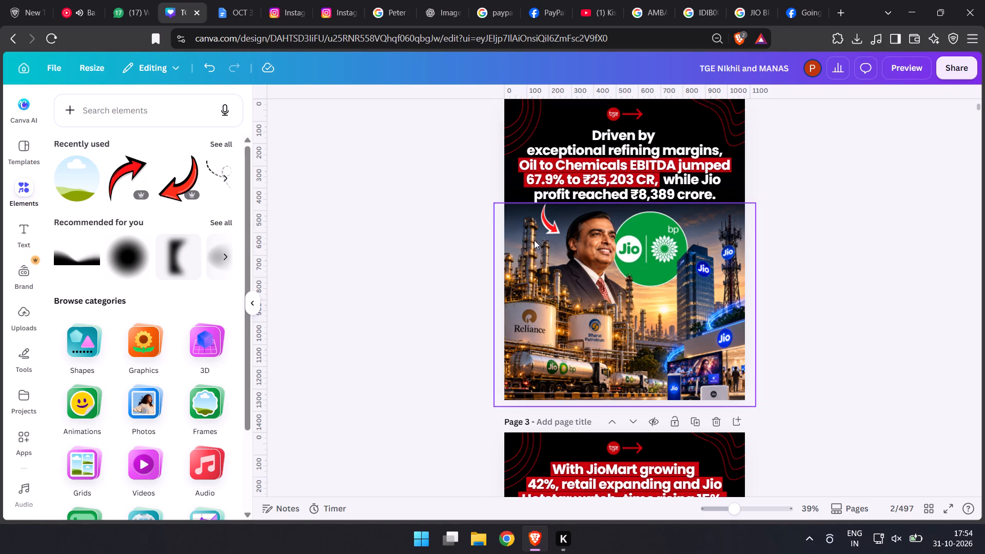
Move the red curved arrow onto the man's shoulder and rotate it to point up at the Jio-bp circle.
{"action": "left_click_drag", "start_coordinate": [543, 225], "coordinate": [610, 292]}
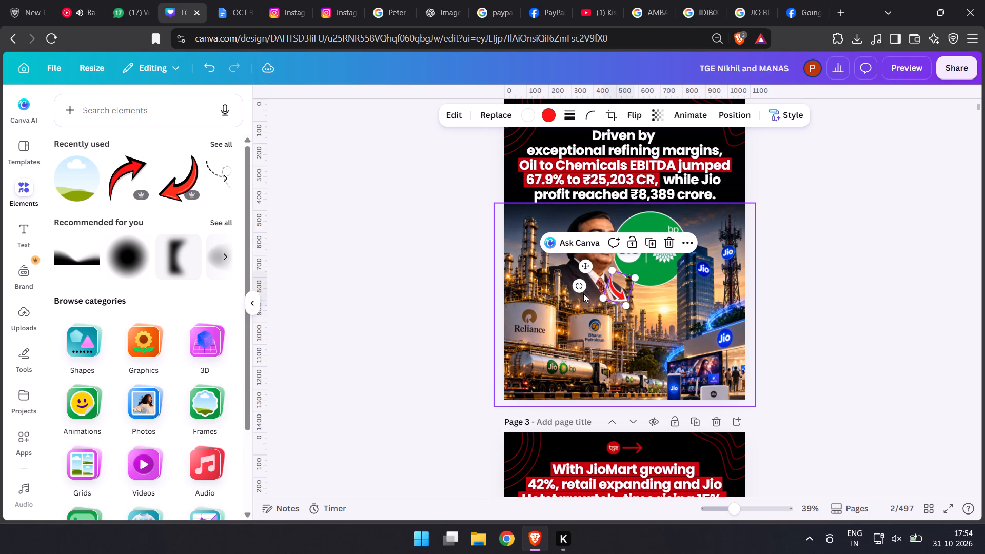
{"action": "left_click_drag", "start_coordinate": [573, 285], "coordinate": [614, 299]}
{"action": "left_click_drag", "start_coordinate": [616, 287], "coordinate": [617, 285]}
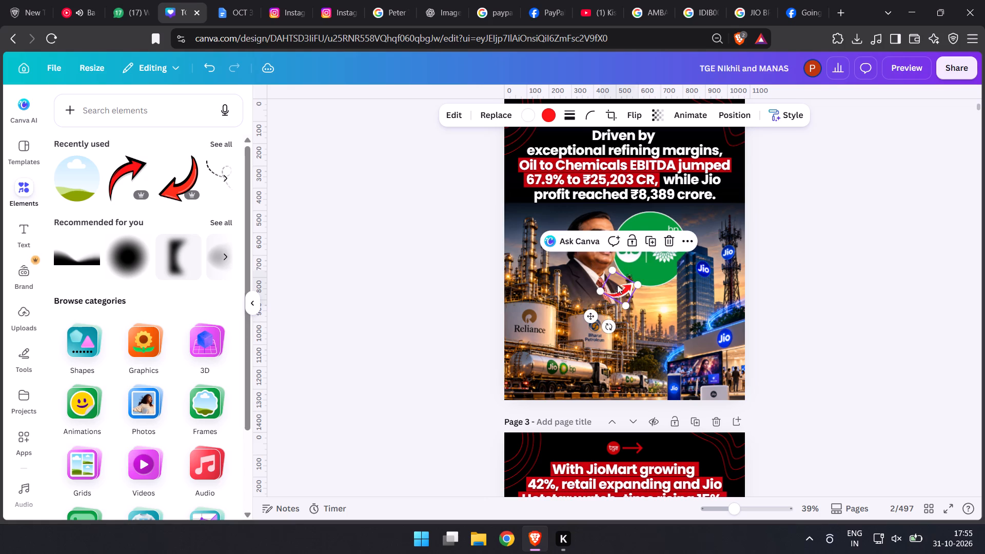
{"action": "left_click_drag", "start_coordinate": [617, 285], "coordinate": [619, 282]}
{"action": "double_click", "coordinate": [416, 297]}
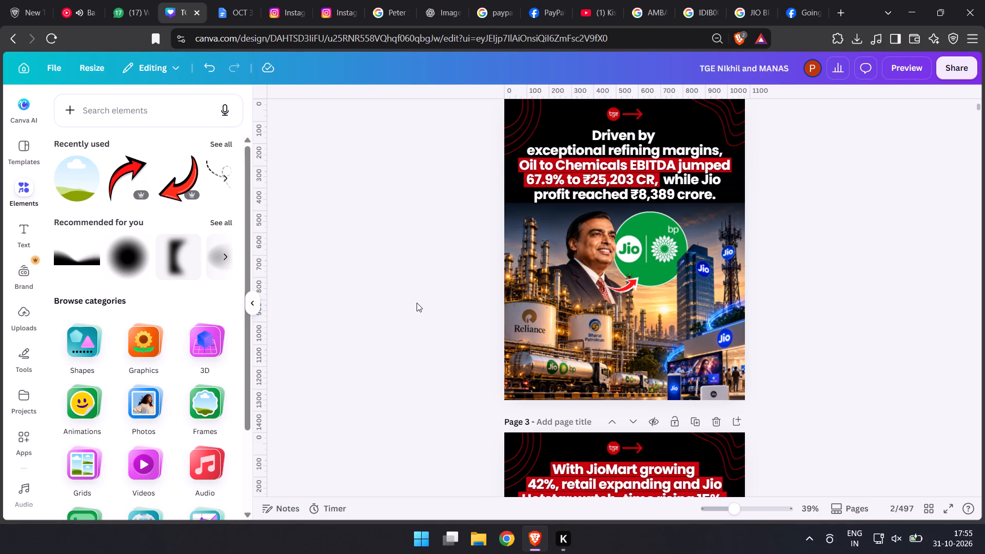
{"action": "scroll", "coordinate": [412, 339], "scroll_direction": "down", "scroll_amount": 2}
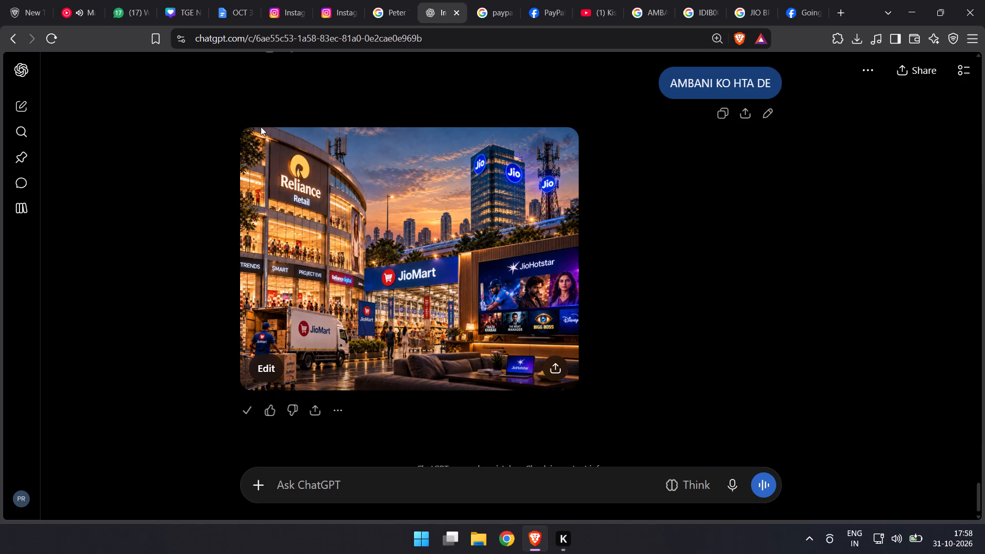
Paste the copied image onto Canva page 3 and enlarge it to about 1,257 × 978 to fill the area below the headline.
{"action": "left_click", "coordinate": [187, 0]}
{"action": "scroll", "coordinate": [548, 225], "scroll_direction": "down", "scroll_amount": 4}
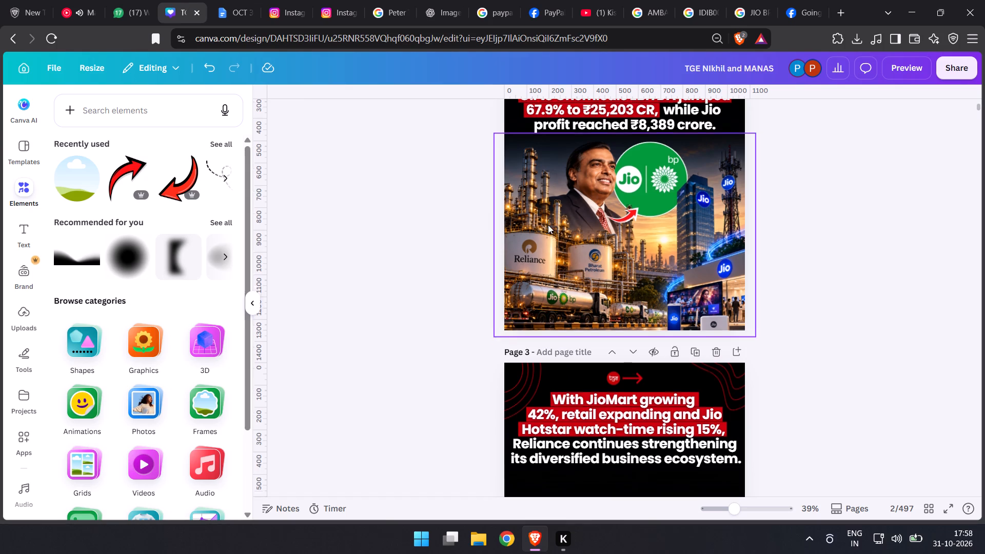
{"action": "left_click", "coordinate": [576, 318]}
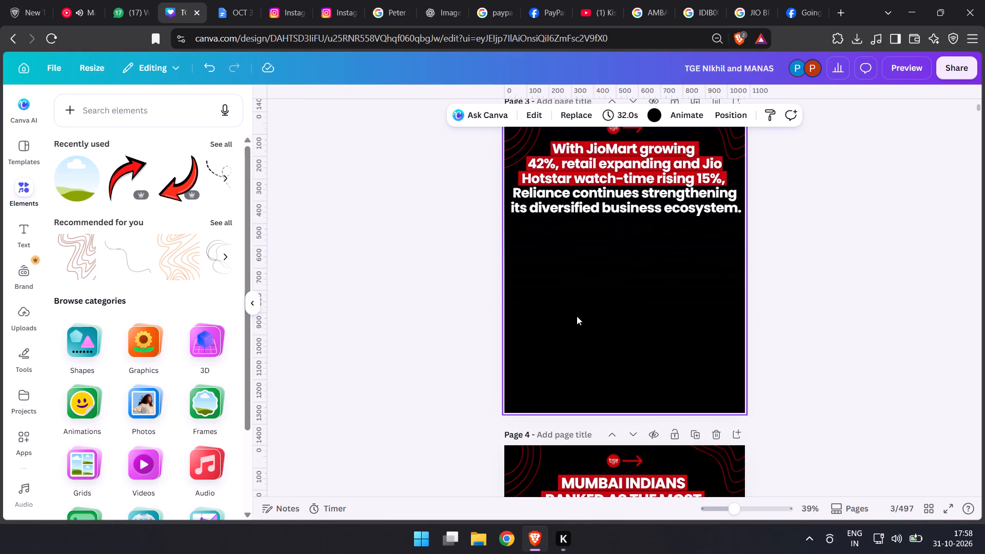
{"action": "key", "text": "ctrl+v"}
{"action": "left_click_drag", "start_coordinate": [612, 291], "coordinate": [588, 295]}
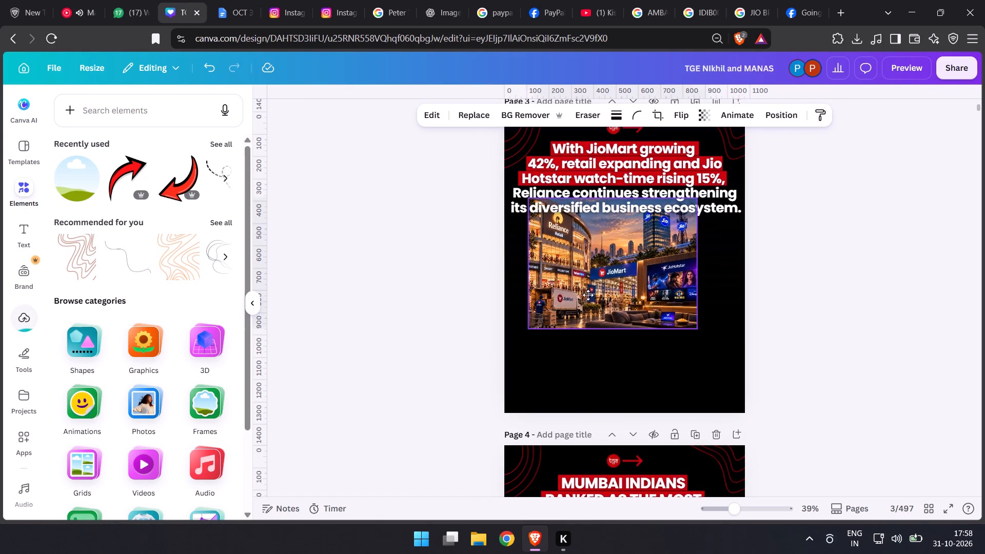
{"action": "left_click_drag", "start_coordinate": [588, 295], "coordinate": [576, 294]}
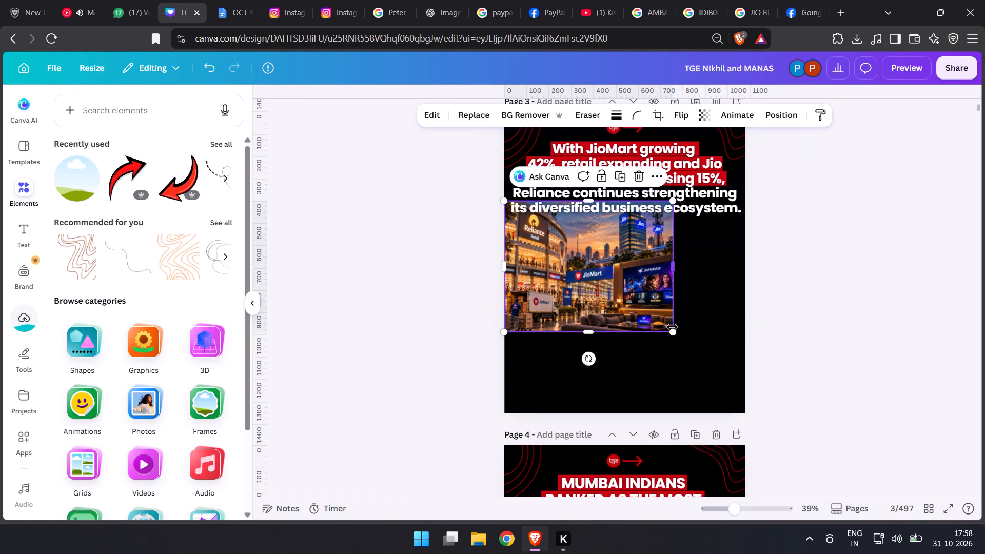
{"action": "left_click_drag", "start_coordinate": [673, 331], "coordinate": [763, 445]}
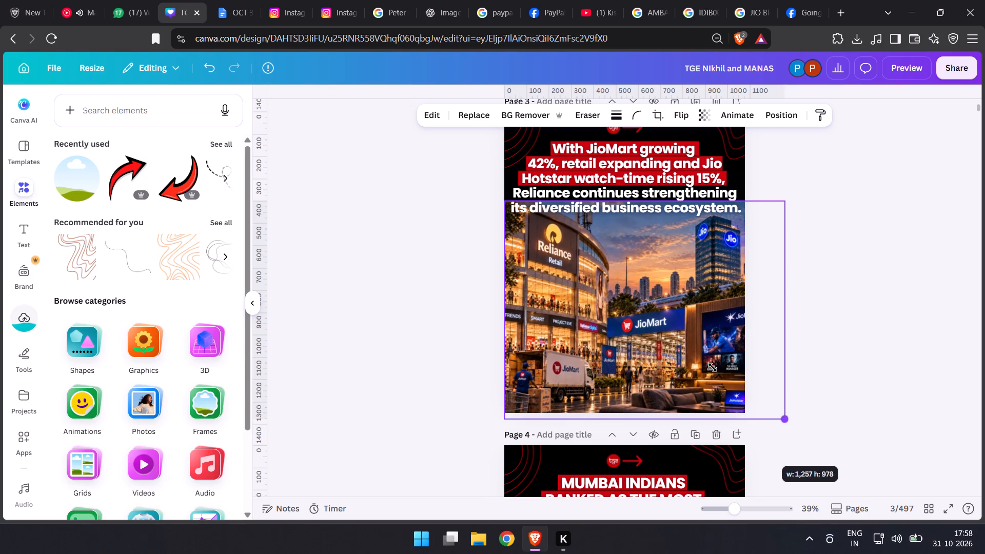
{"action": "left_click_drag", "start_coordinate": [706, 357], "coordinate": [695, 363]}
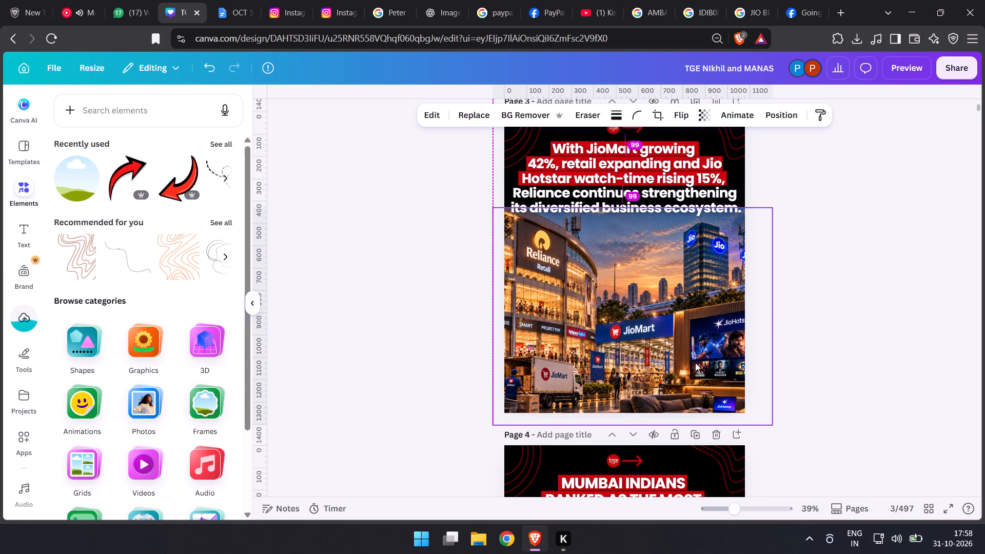
Send the page 3 image one layer back and nudge the black gradient overlay slightly down over its upper edge.
{"action": "key", "text": "ctrl+bracketleft"}
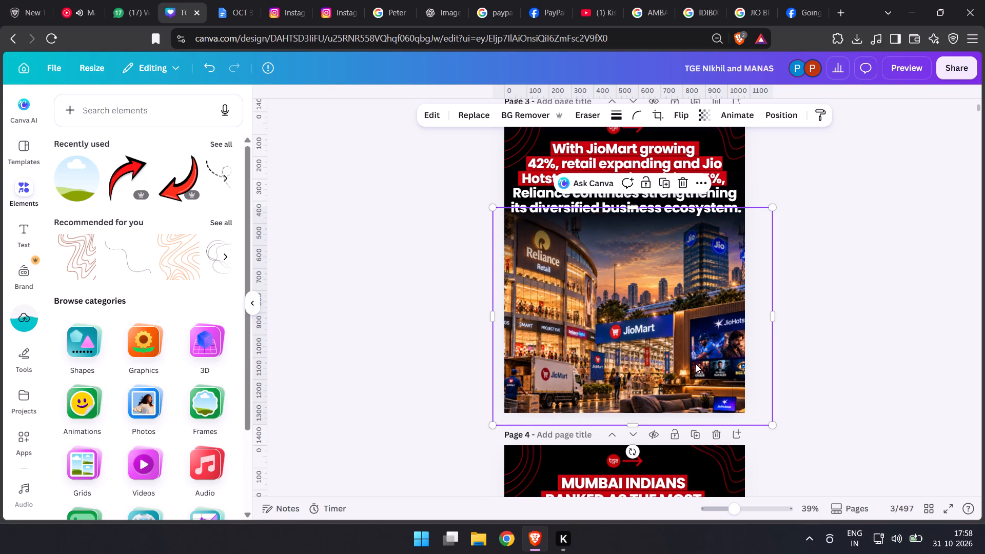
{"action": "left_click", "coordinate": [386, 238]}
{"action": "left_click", "coordinate": [390, 241]}
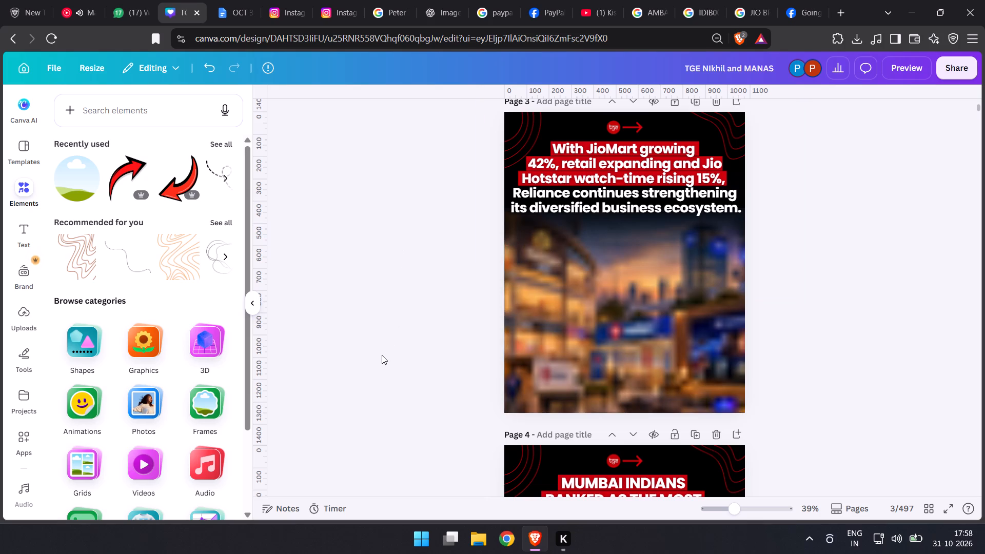
{"action": "left_click_drag", "start_coordinate": [560, 123], "coordinate": [564, 134]}
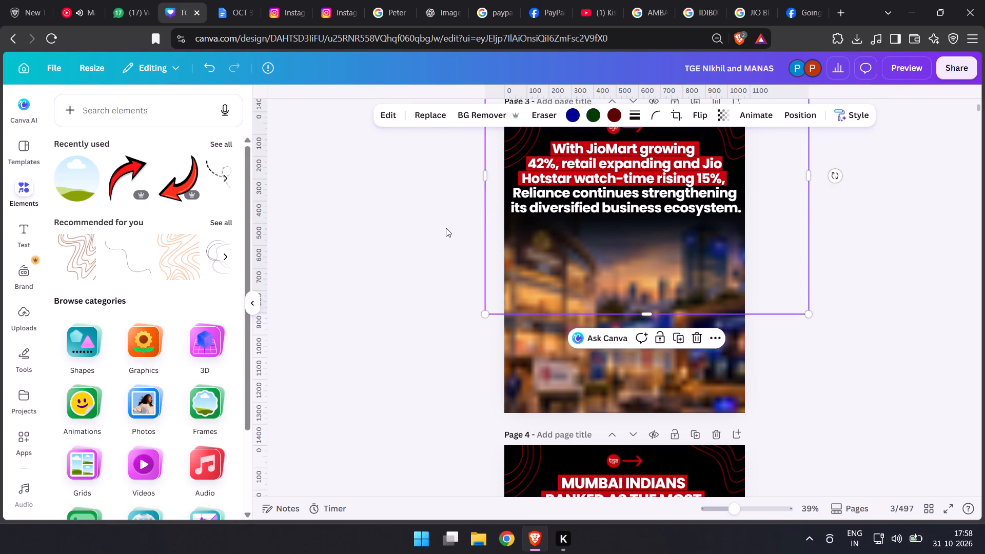
{"action": "double_click", "coordinate": [446, 228]}
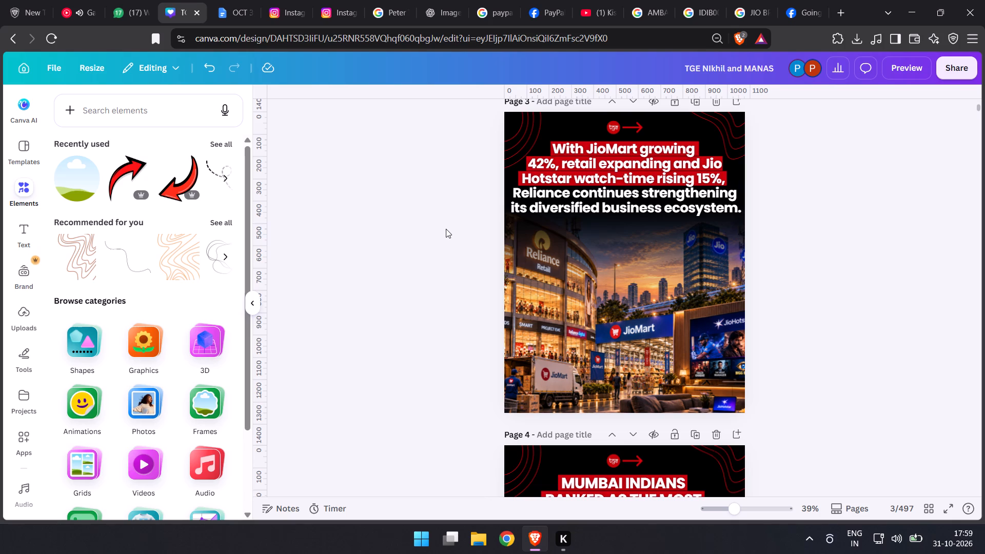
Delete the red arrow beside the tge logo on page 3 and centre the logo above the headline.
{"action": "left_click", "coordinate": [635, 124]}
{"action": "left_click", "coordinate": [593, 163]}
{"action": "left_click", "coordinate": [402, 173]}
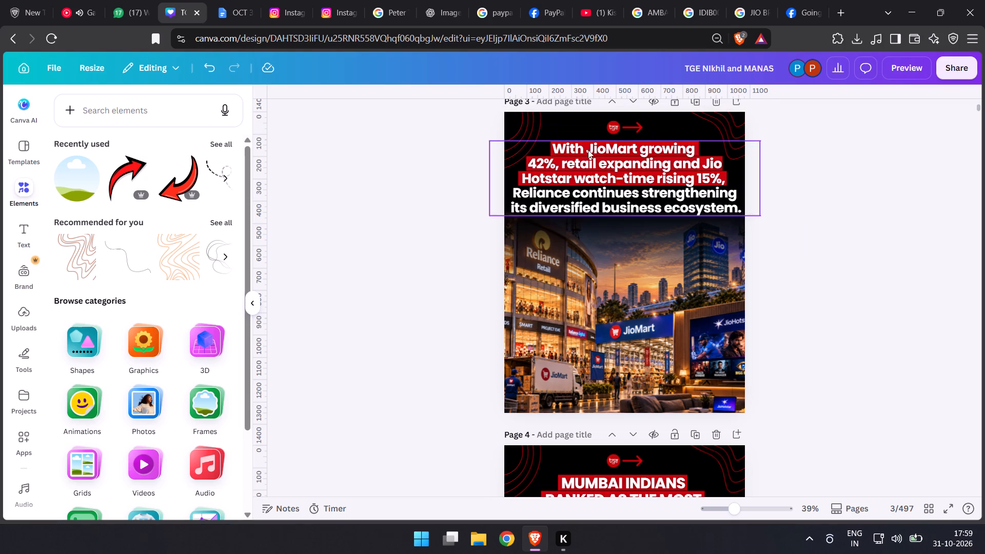
{"action": "left_click", "coordinate": [644, 126]}
{"action": "left_click", "coordinate": [637, 129]}
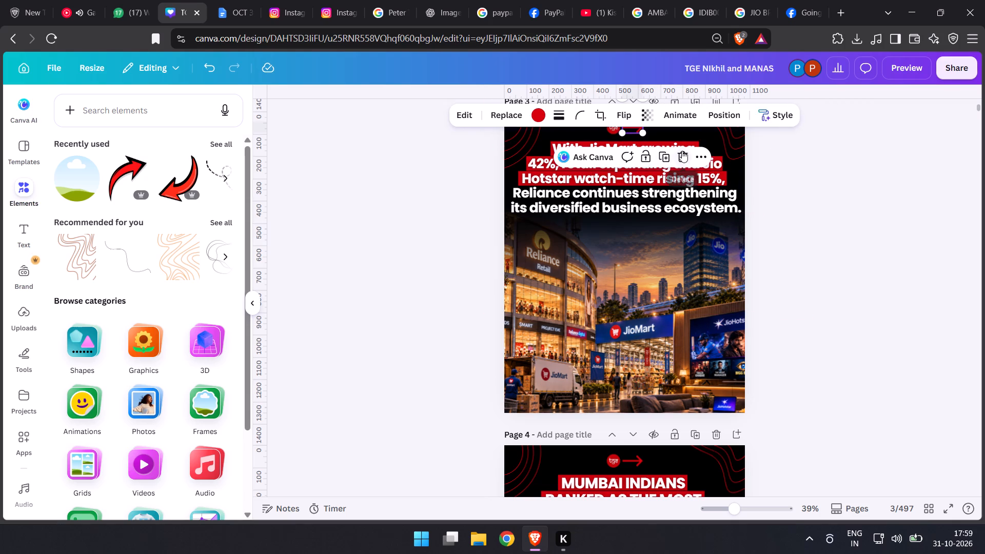
{"action": "left_click", "coordinate": [682, 151]}
{"action": "left_click_drag", "start_coordinate": [618, 125], "coordinate": [629, 128]}
{"action": "left_click", "coordinate": [448, 175]}
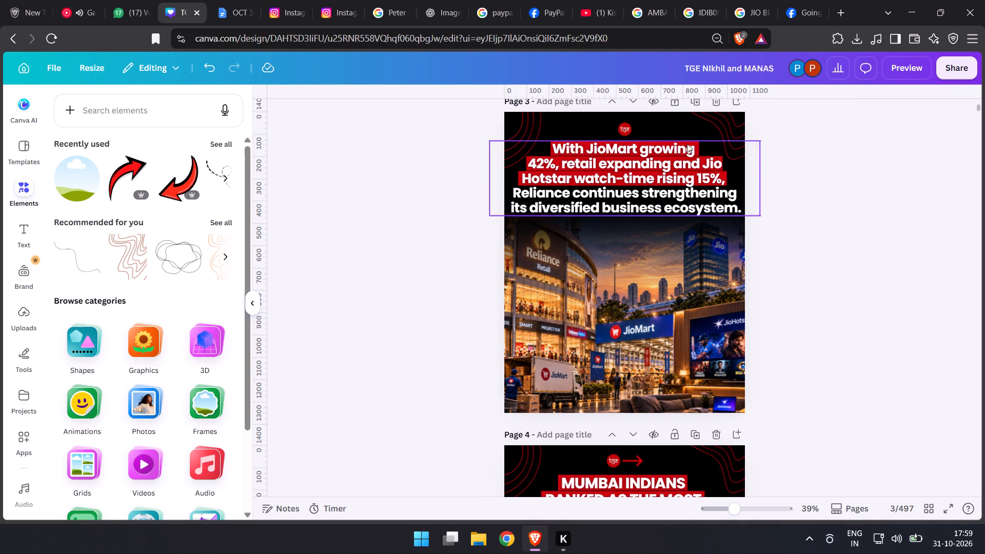
Set up the design's download as a PDF containing only pages 1, 2 and 3.
{"action": "left_click", "coordinate": [967, 69]}
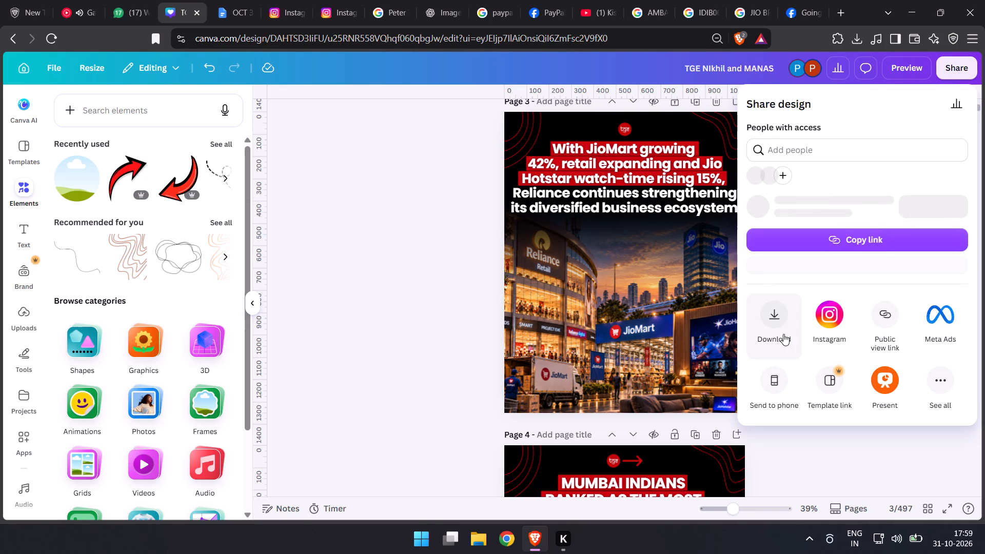
{"action": "left_click", "coordinate": [783, 334]}
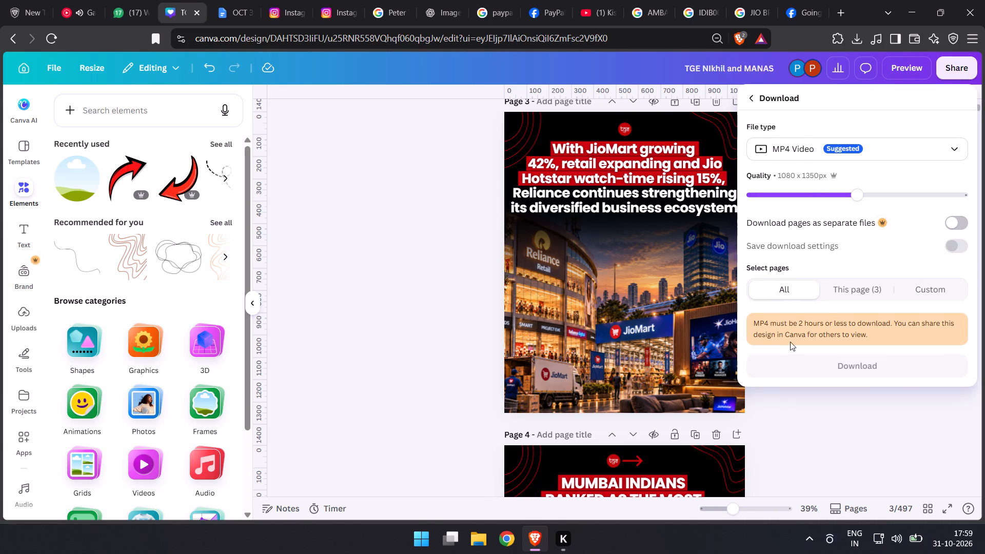
{"action": "left_click", "coordinate": [796, 151]}
{"action": "left_click", "coordinate": [789, 244]}
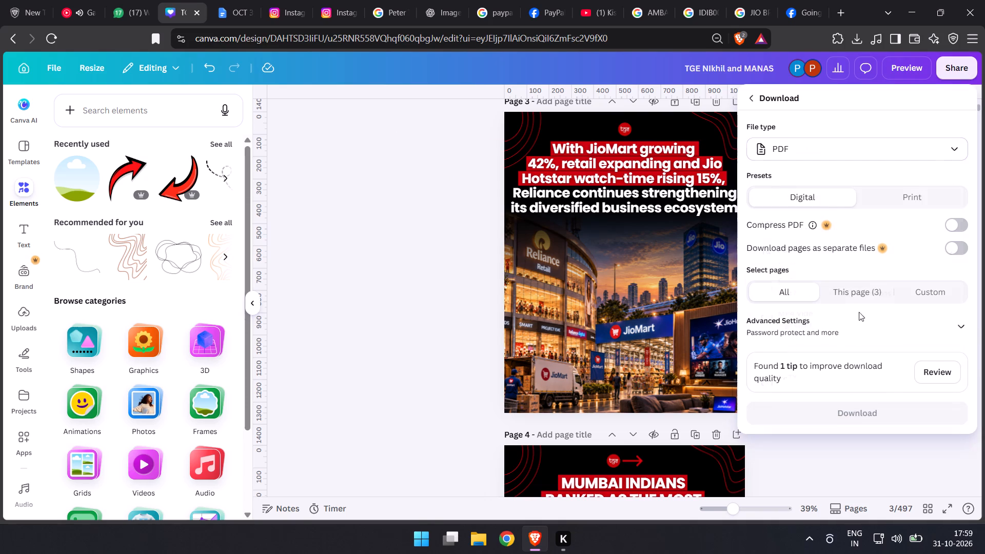
{"action": "left_click", "coordinate": [912, 295]}
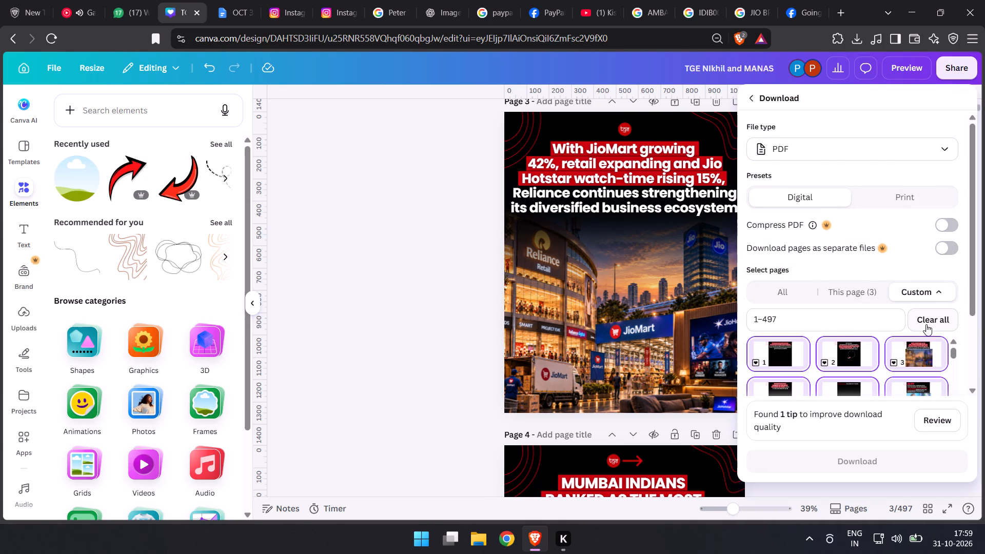
{"action": "left_click", "coordinate": [926, 324]}
{"action": "left_click", "coordinate": [789, 340]}
{"action": "left_click", "coordinate": [860, 341]}
{"action": "left_click", "coordinate": [912, 355]}
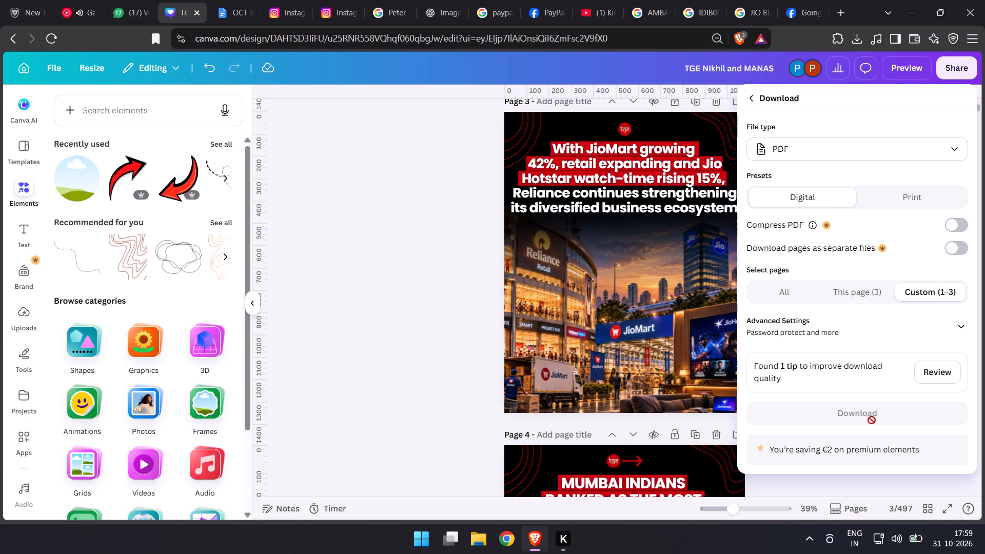
Download pages 1–3 as a PDF with the Digital preset.
{"action": "double_click", "coordinate": [872, 420]}
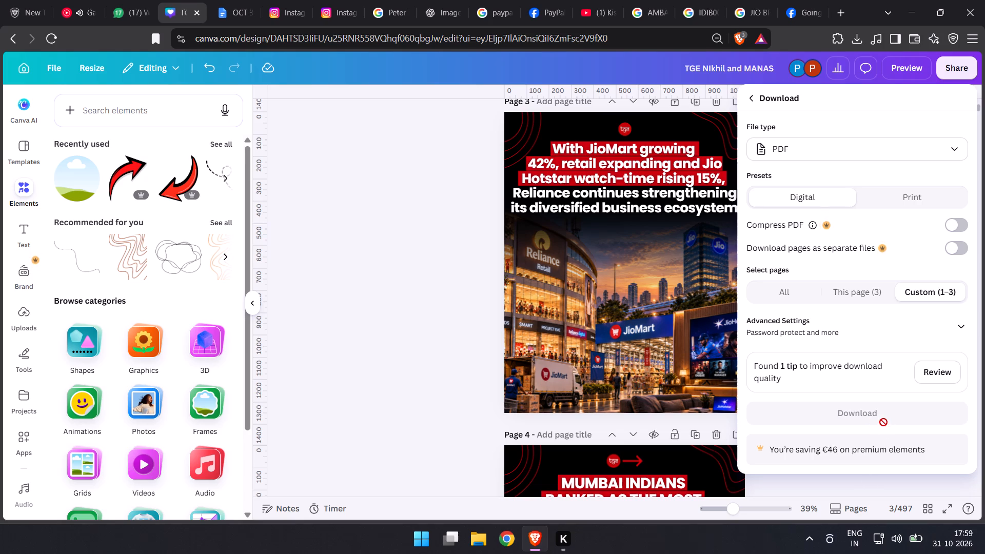
{"action": "double_click", "coordinate": [885, 420]}
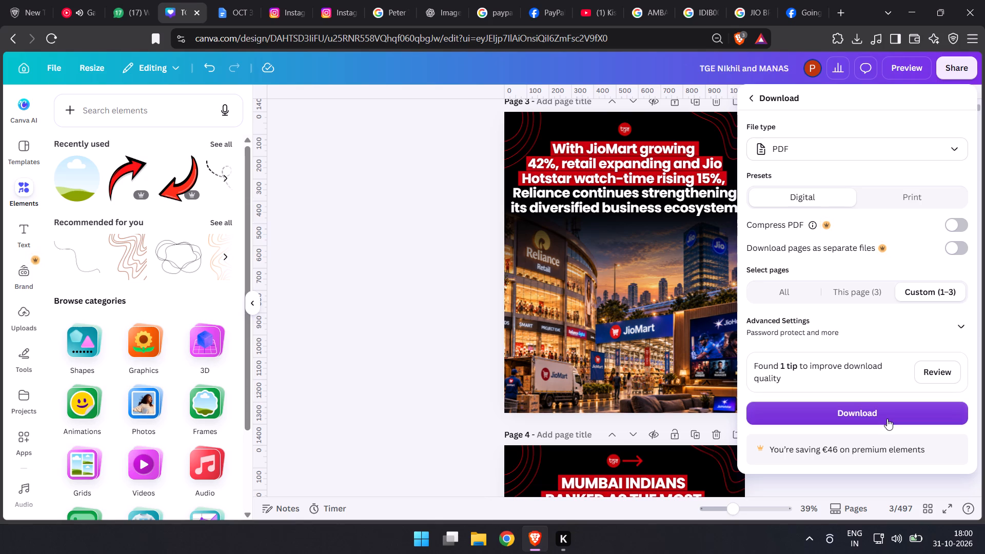
{"action": "left_click", "coordinate": [887, 419]}
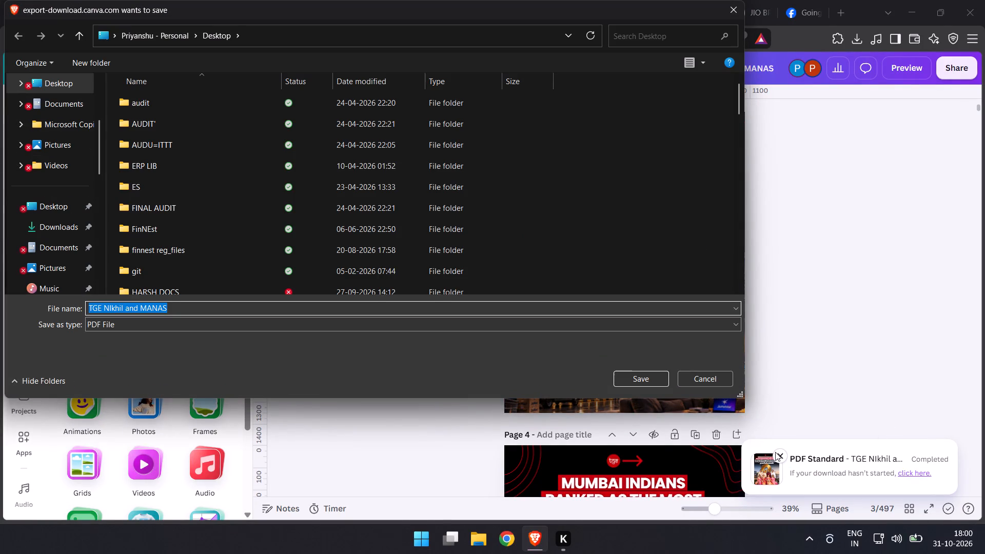
Try to save the downloaded PDF to the Desktop under the file name R*JIO.
{"action": "key", "text": "BackSpace"}
{"action": "type", "text": "RJII"}
{"action": "key", "text": "BackSpace"}
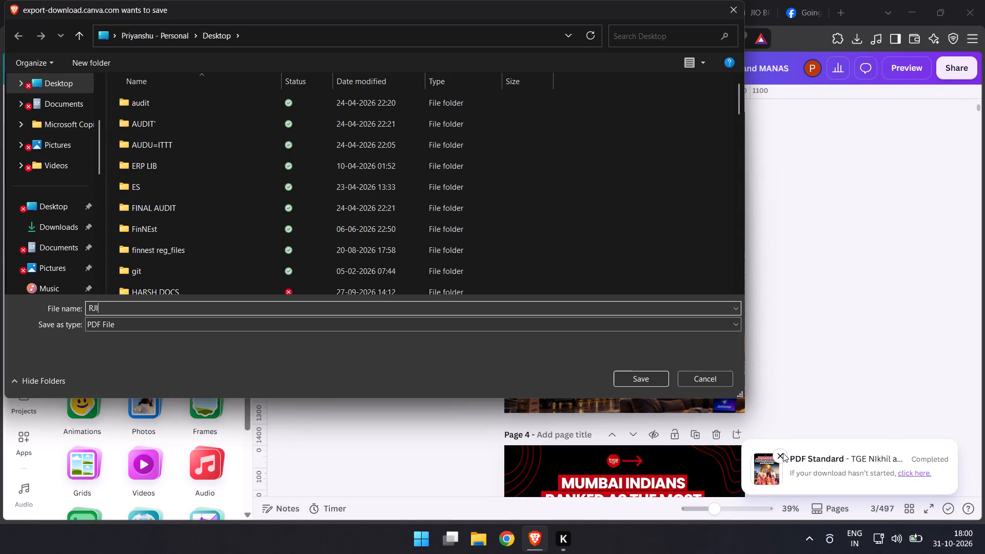
{"action": "key", "text": "BackSpace"}
{"action": "key", "text": "BackSpace"}
{"action": "key", "text": "BackSpace"}
{"action": "key", "text": "r"}
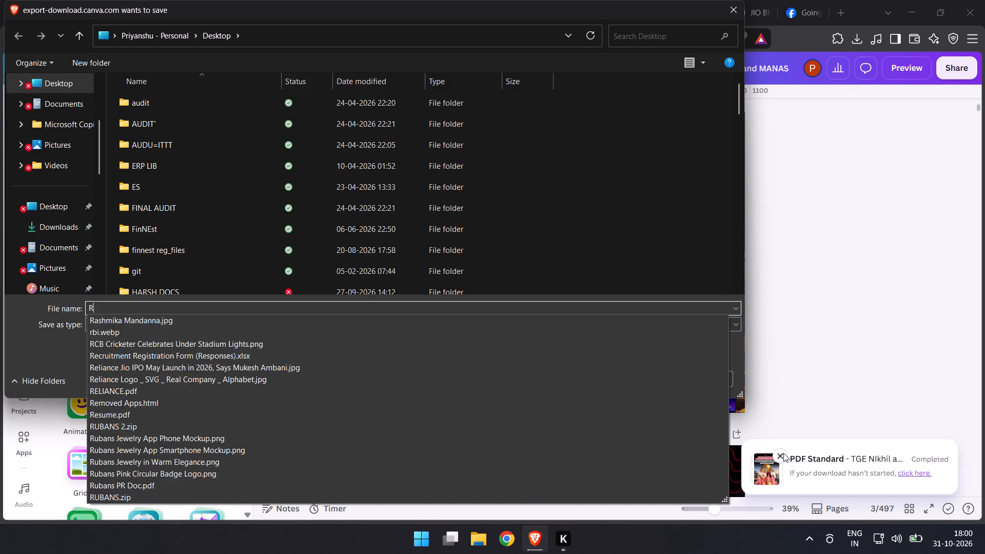
{"action": "key", "text": "asterisk"}
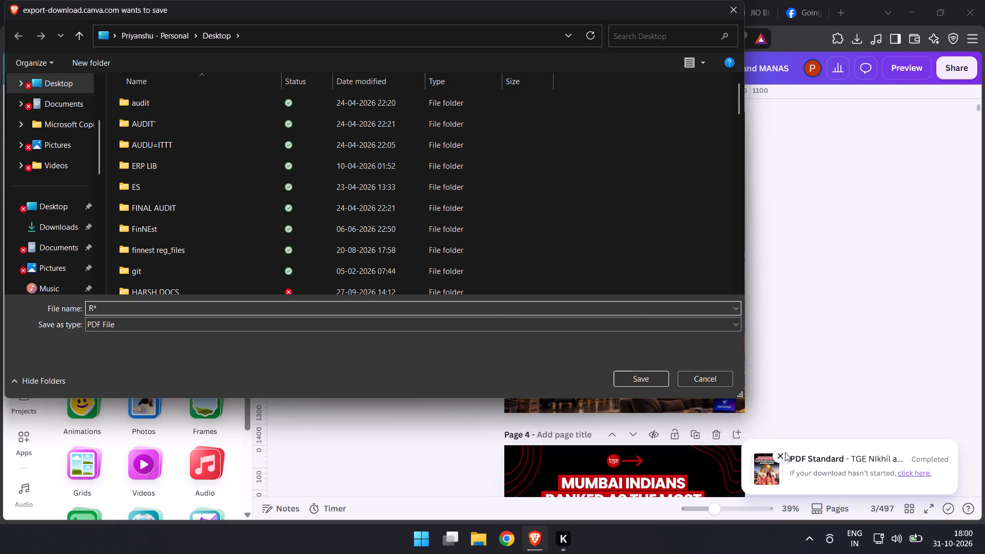
{"action": "type", "text": "JIO"}
{"action": "key", "text": "Return"}
{"action": "left_click", "coordinate": [635, 381]}
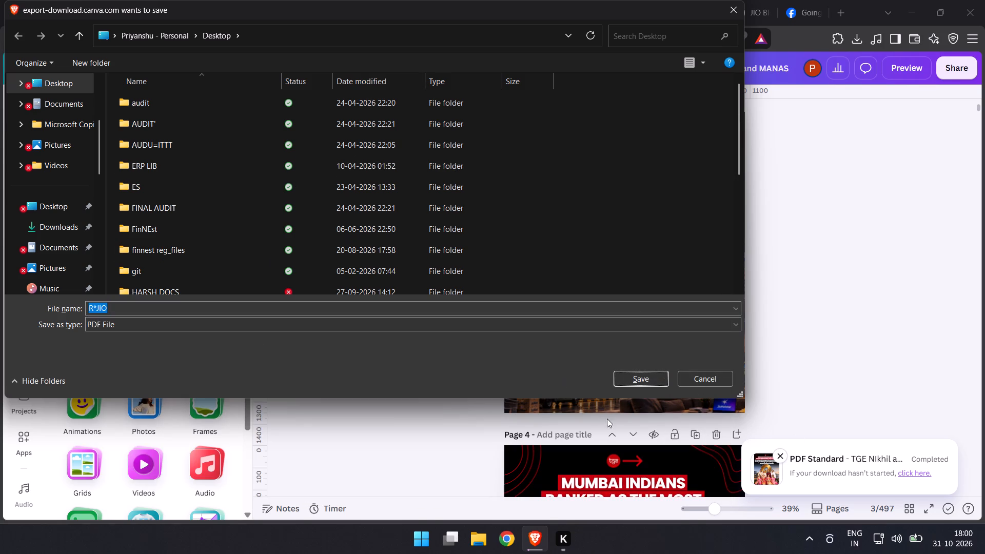
{"action": "left_click", "coordinate": [626, 375]}
{"action": "left_click", "coordinate": [543, 349]}
{"action": "left_click", "coordinate": [495, 311]}
{"action": "left_click", "coordinate": [412, 409]}
{"action": "left_click", "coordinate": [391, 400]}
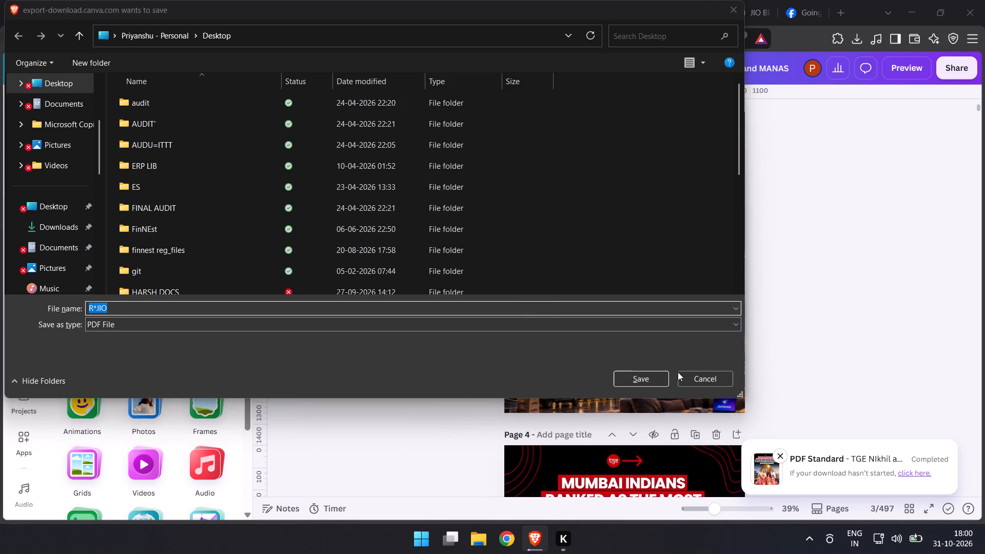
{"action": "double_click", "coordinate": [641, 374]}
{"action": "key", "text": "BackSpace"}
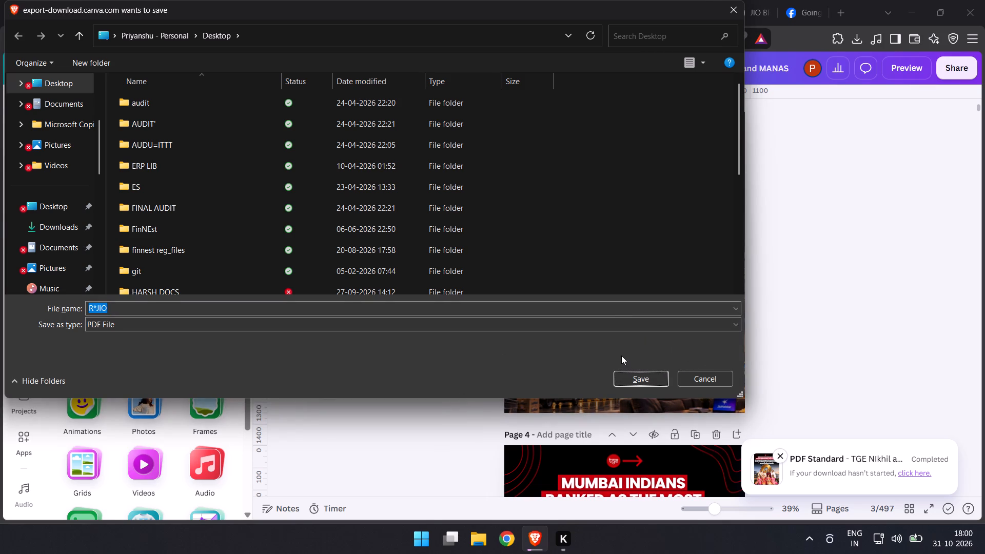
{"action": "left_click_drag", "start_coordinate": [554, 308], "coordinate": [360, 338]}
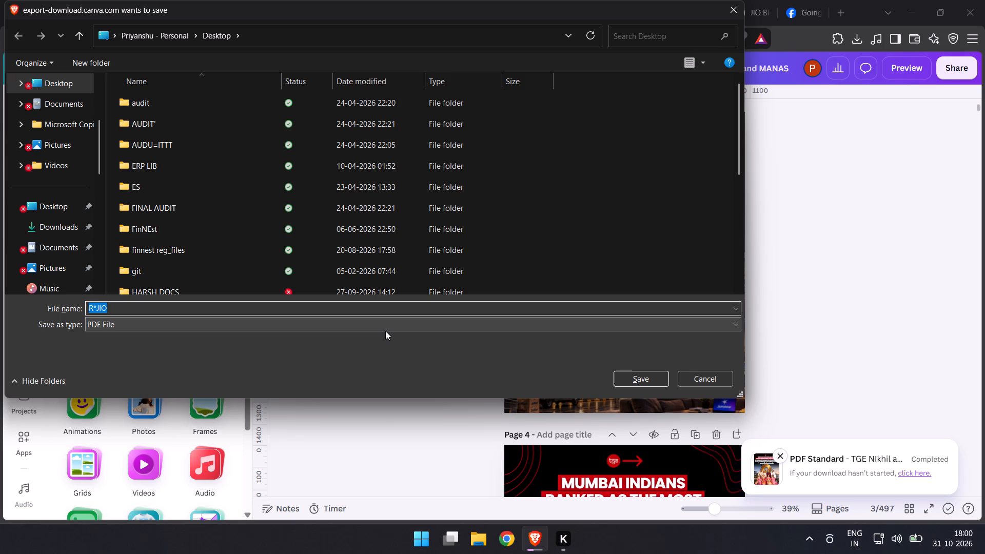